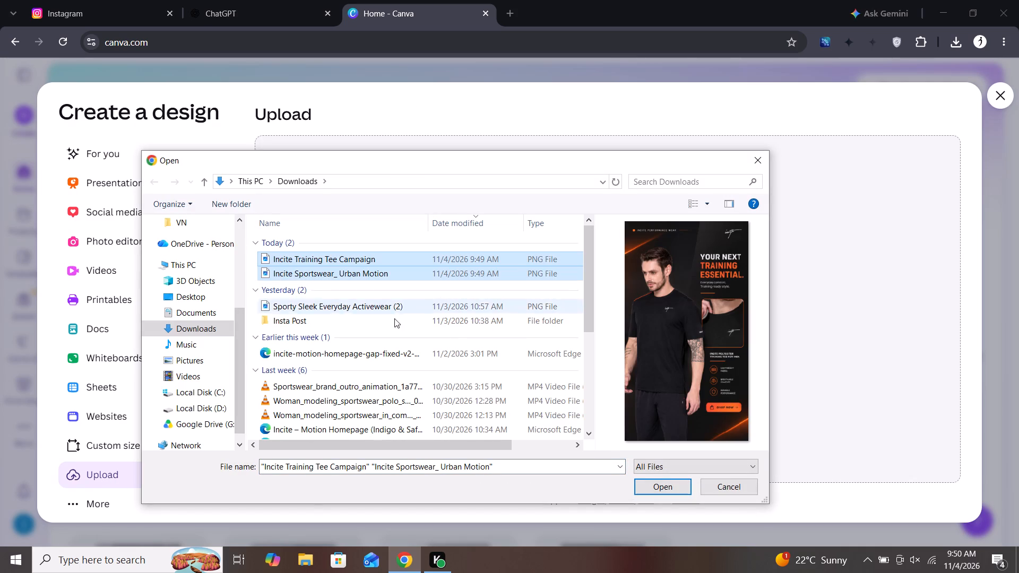
left_click(670, 494)
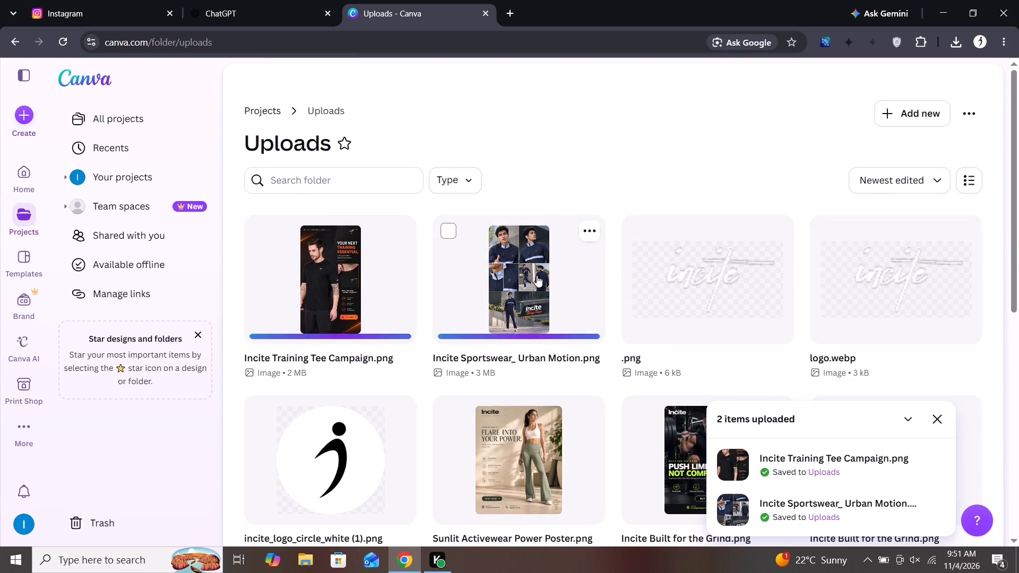
Preview the uploaded "Incite Sportswear_ Urban Motion.png" collage, dismiss the upload notice and open the image in the editor.
left_click(477, 263)
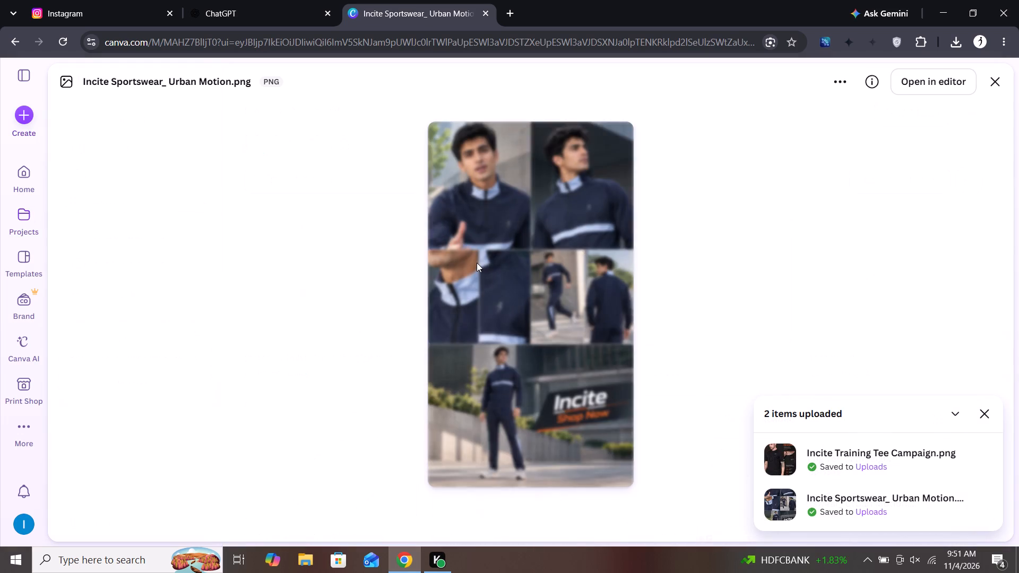
left_click(477, 263)
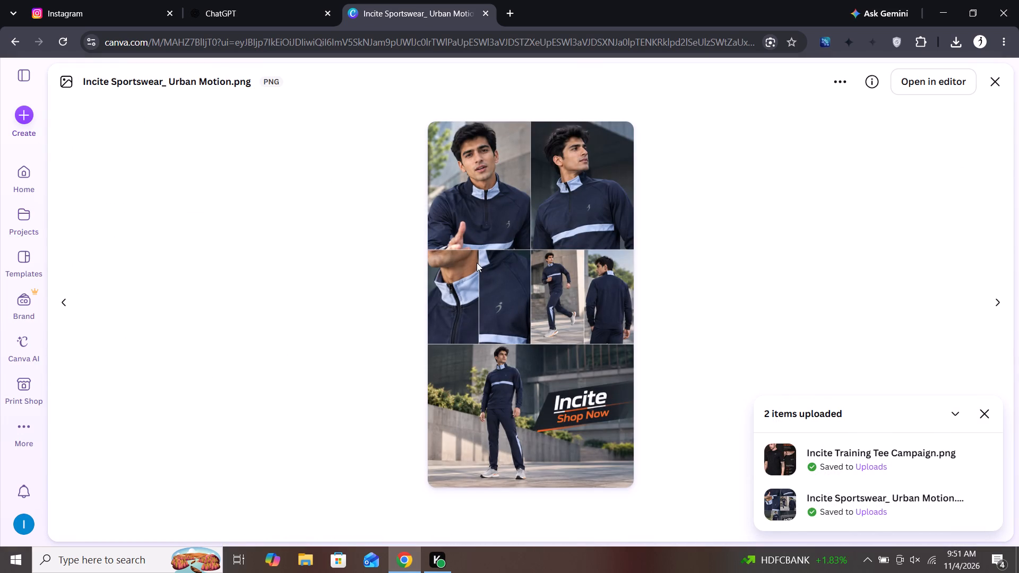
left_click(981, 412)
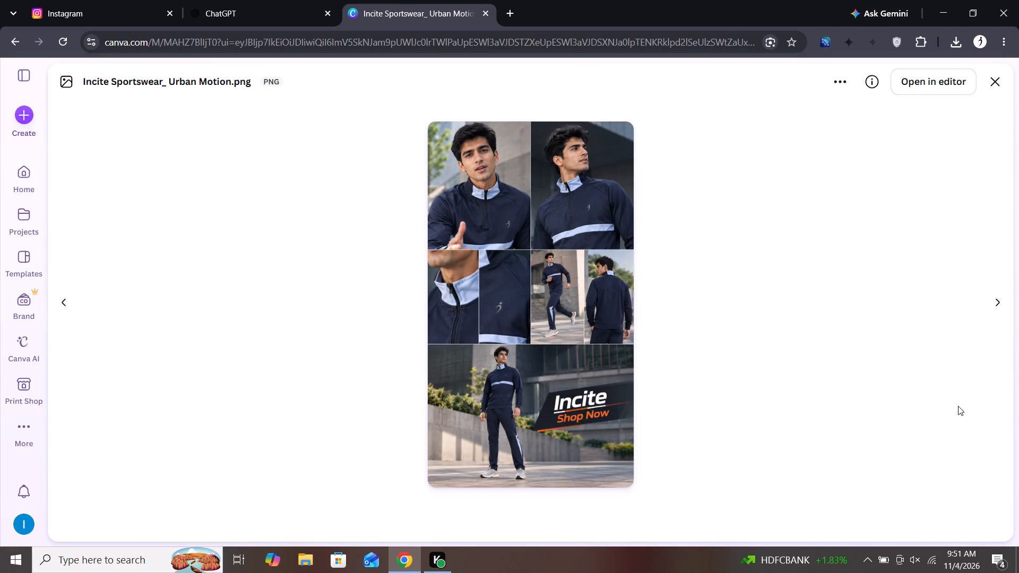
left_click(739, 319)
left_click(560, 307)
left_click(931, 88)
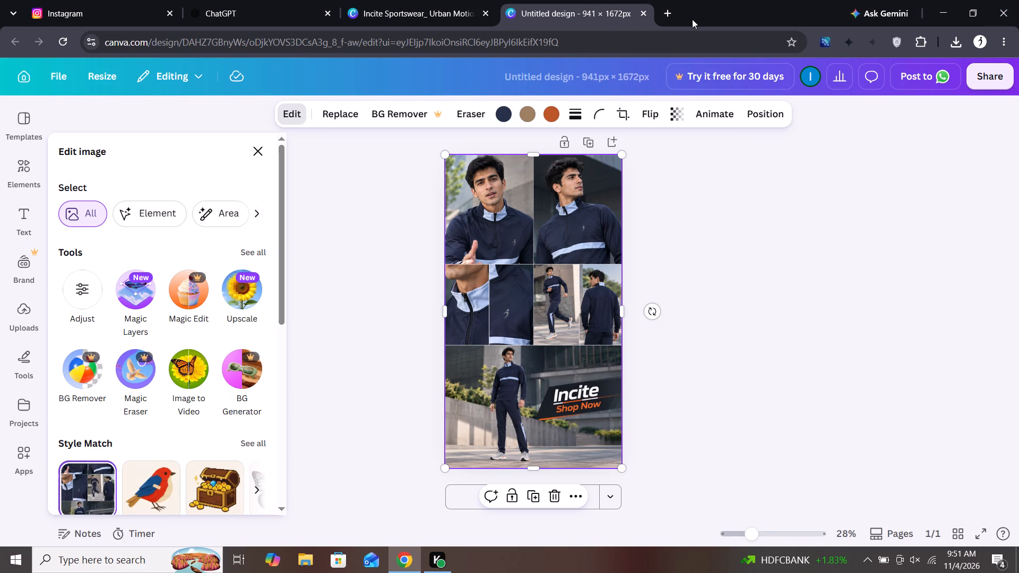
Open the Incite store in a new browser tab and go to the men's navy Athletic Half-Zip Jacket product page.
left_click(671, 17)
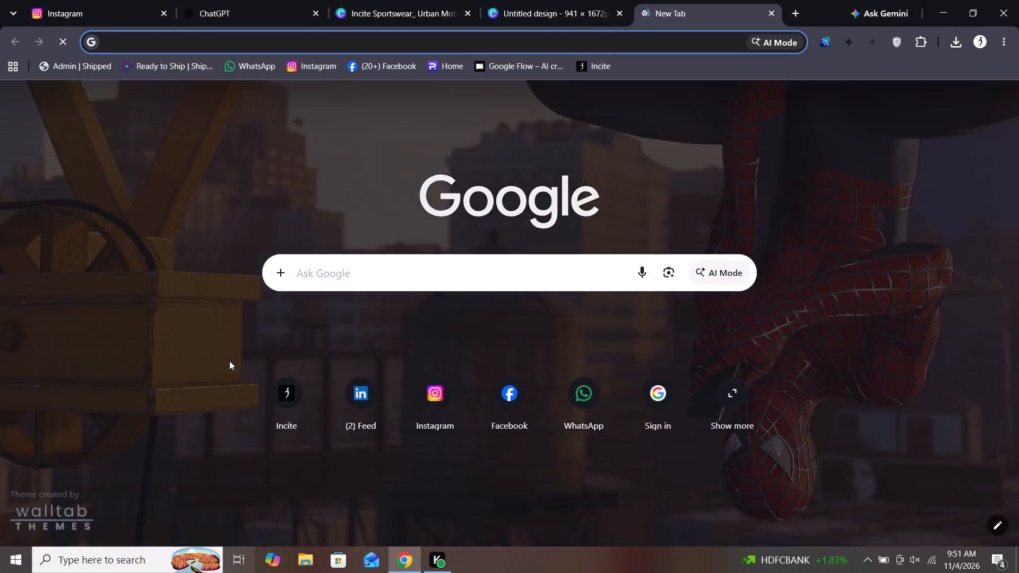
left_click(593, 64)
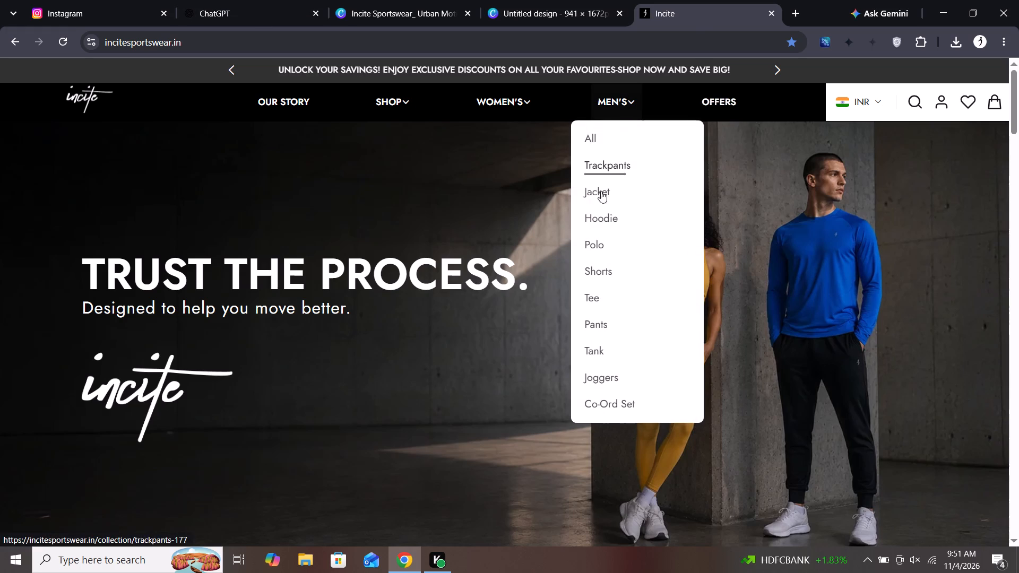
left_click(596, 188)
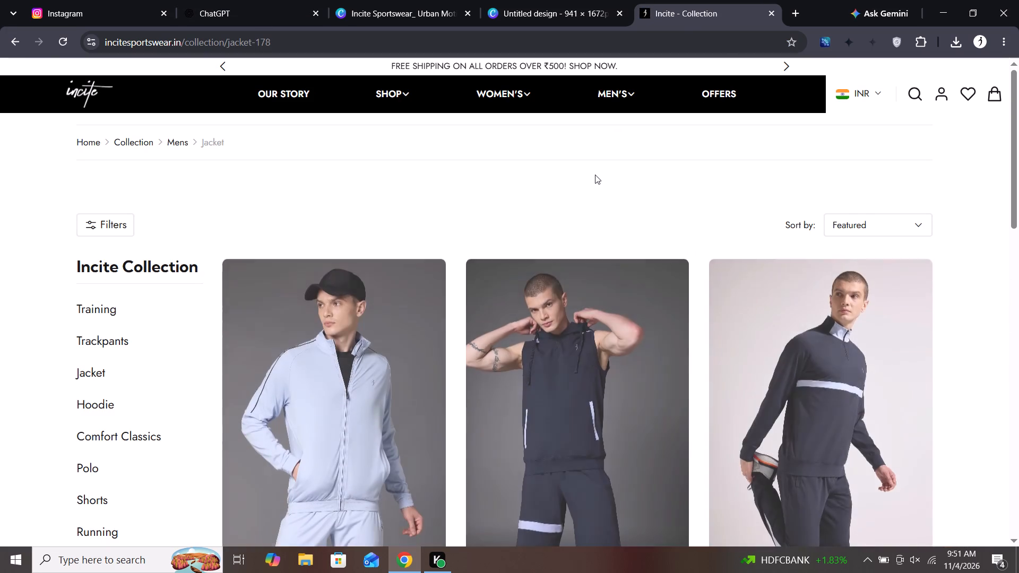
scroll(577, 186, "down", 4)
scroll(576, 187, "up", 3)
left_click(866, 332)
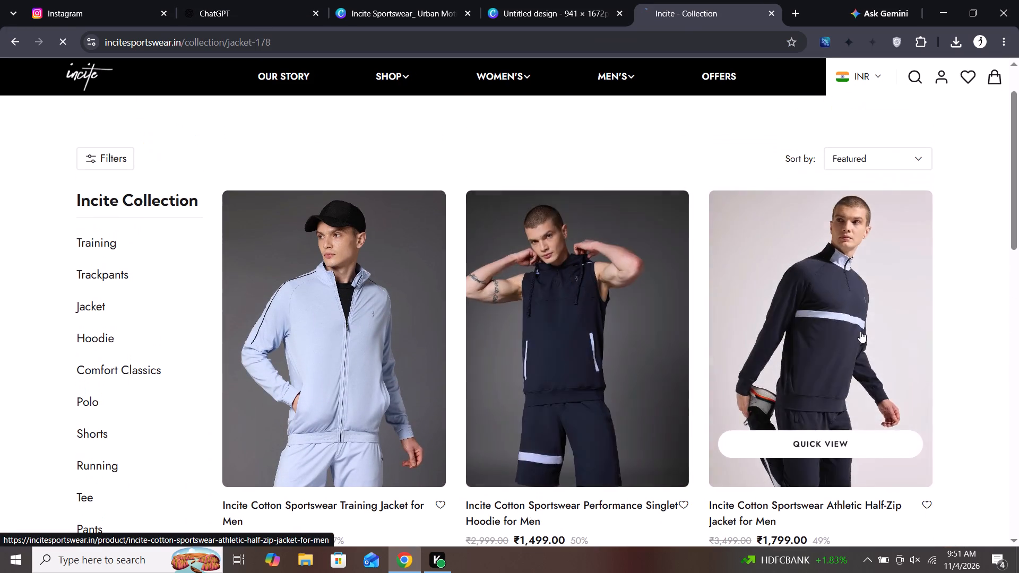
Look over the half-zip jacket's product details and select its full product title.
scroll(411, 369, "down", 2)
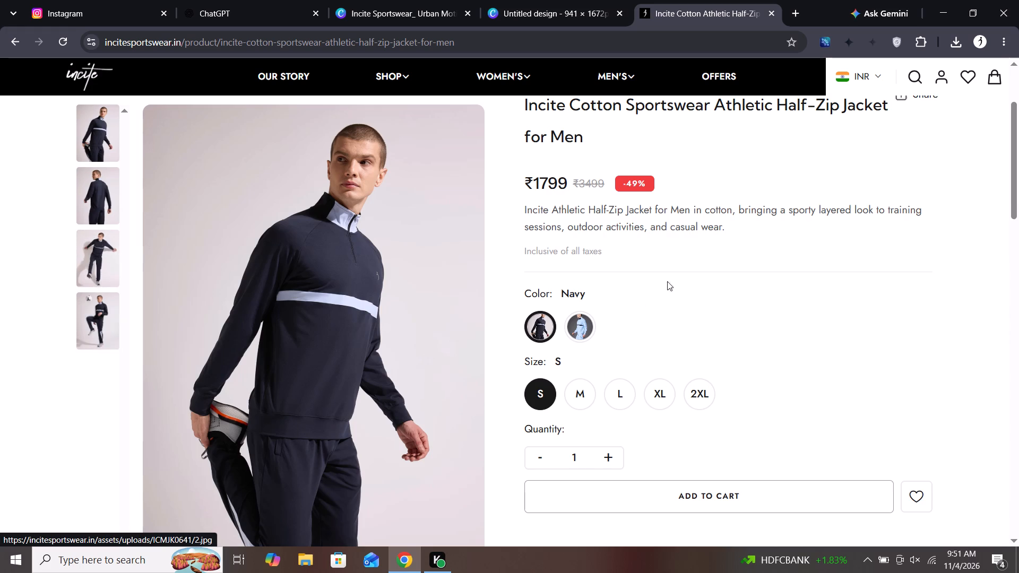
scroll(655, 266, "up", 2)
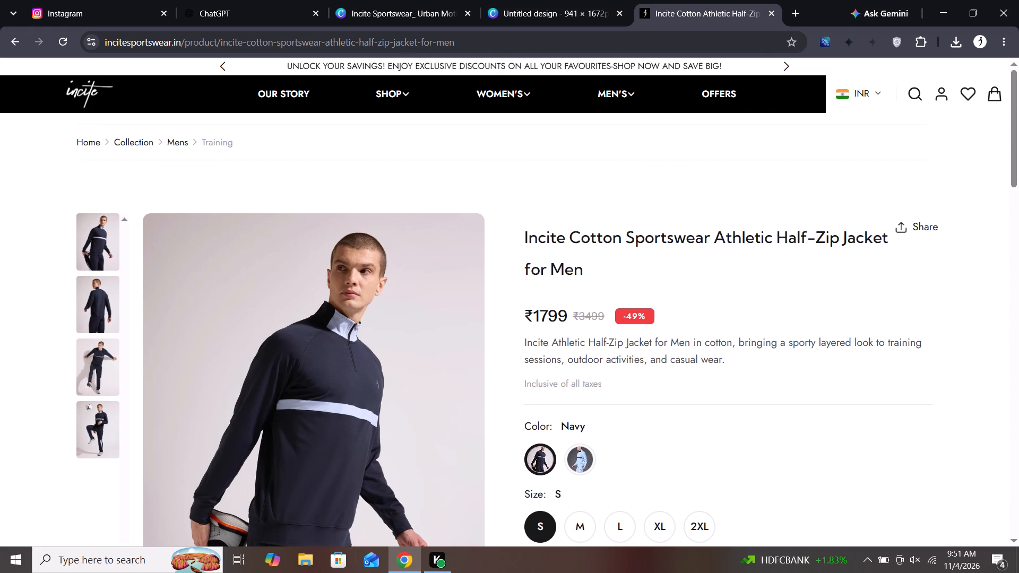
double_click(571, 241)
left_click(571, 241)
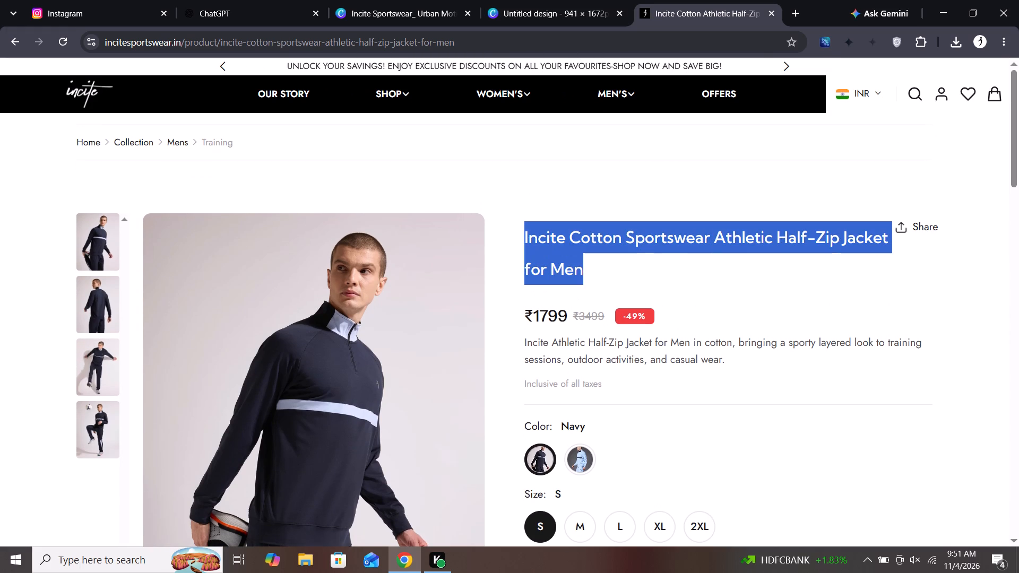
scroll(571, 241, "down", 2)
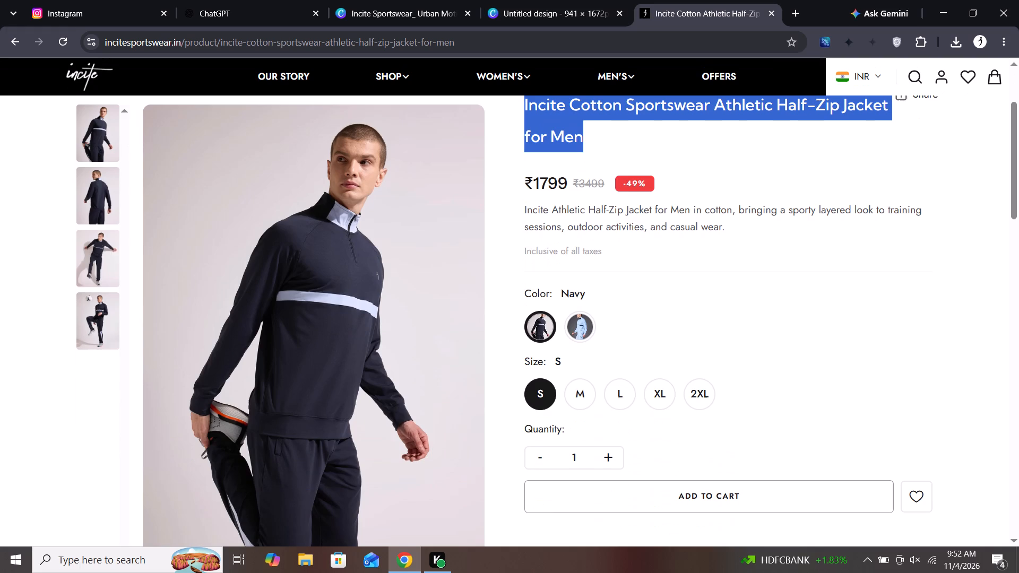
scroll(571, 241, "up", 4)
Return to the Canva collage design and set the whole image's tint to -10 in its adjustments.
left_click(528, 0)
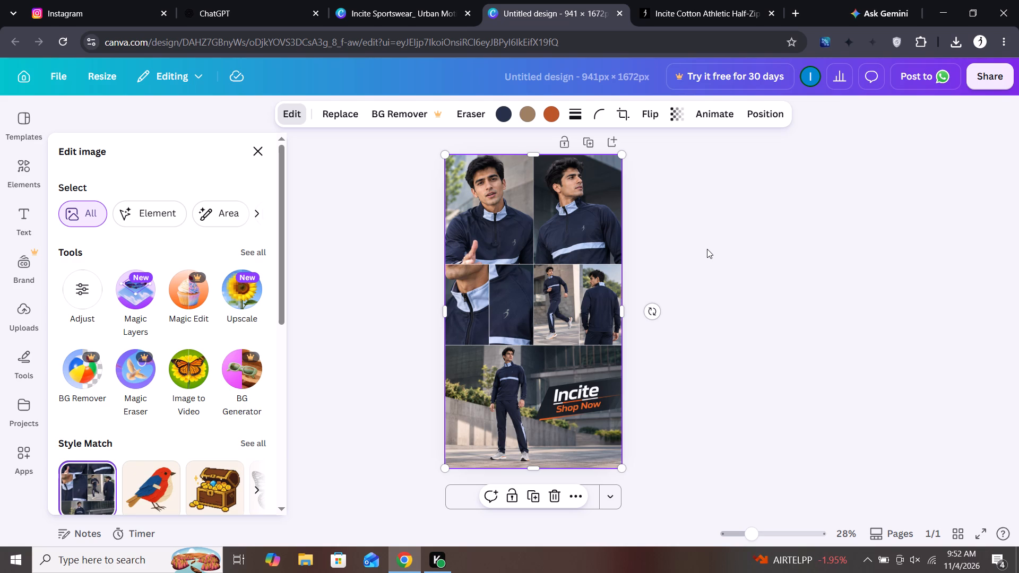
left_click(64, 290)
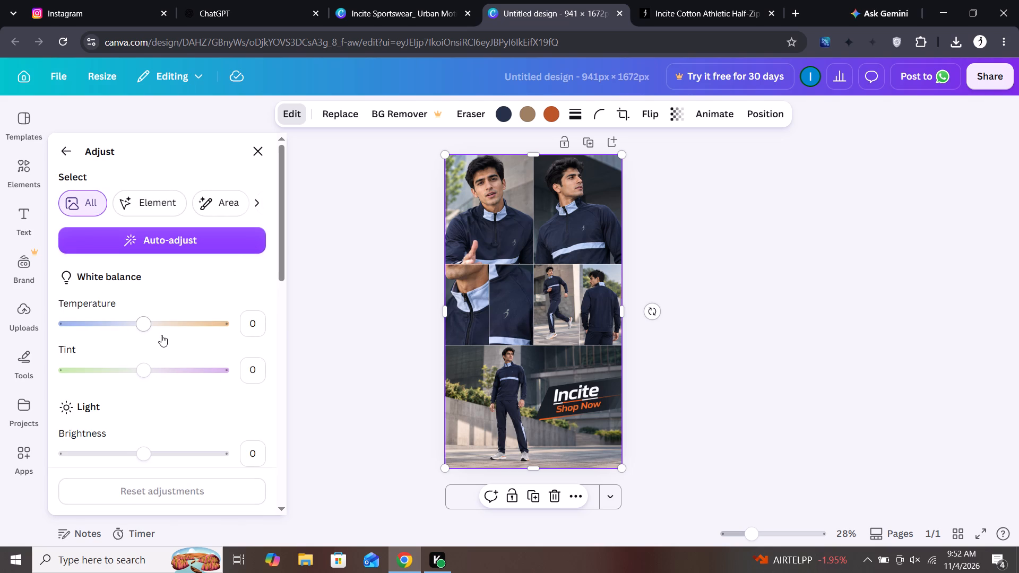
left_click_drag(146, 370, 143, 372)
left_click_drag(143, 372, 122, 371)
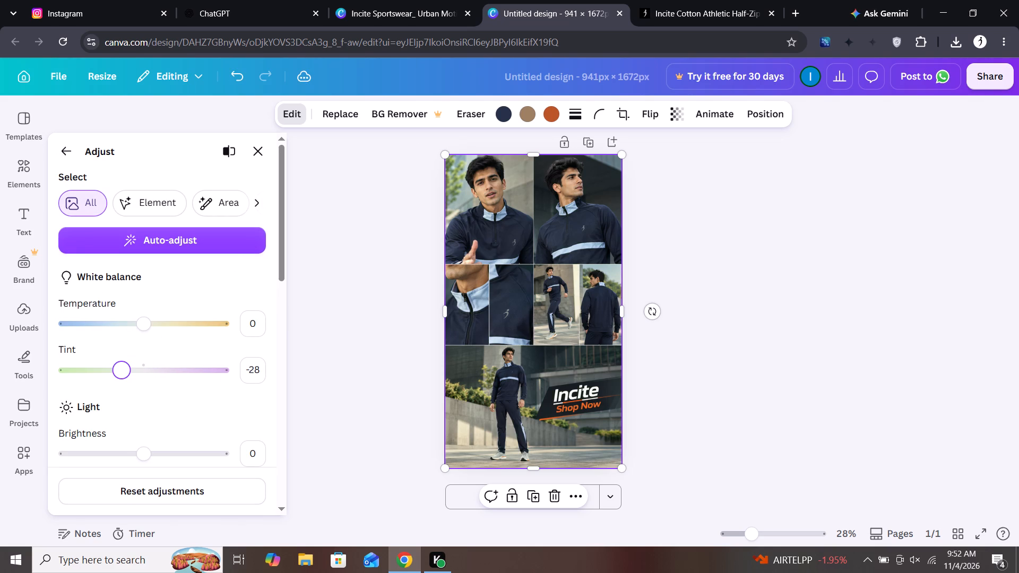
left_click(133, 374)
Set the collage image's white balance temperature to -10.
left_click_drag(151, 328, 170, 333)
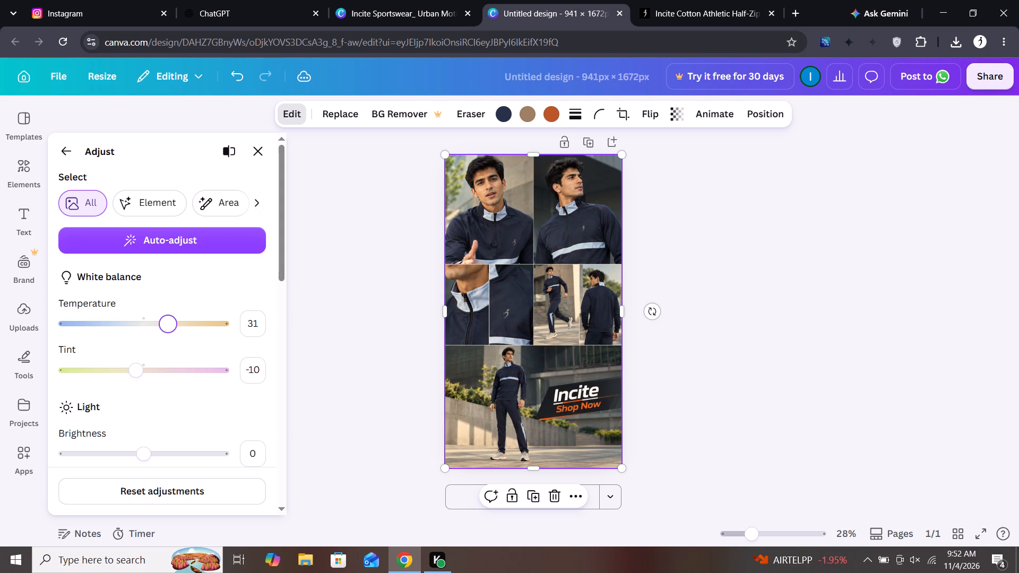
left_click_drag(170, 333, 145, 335)
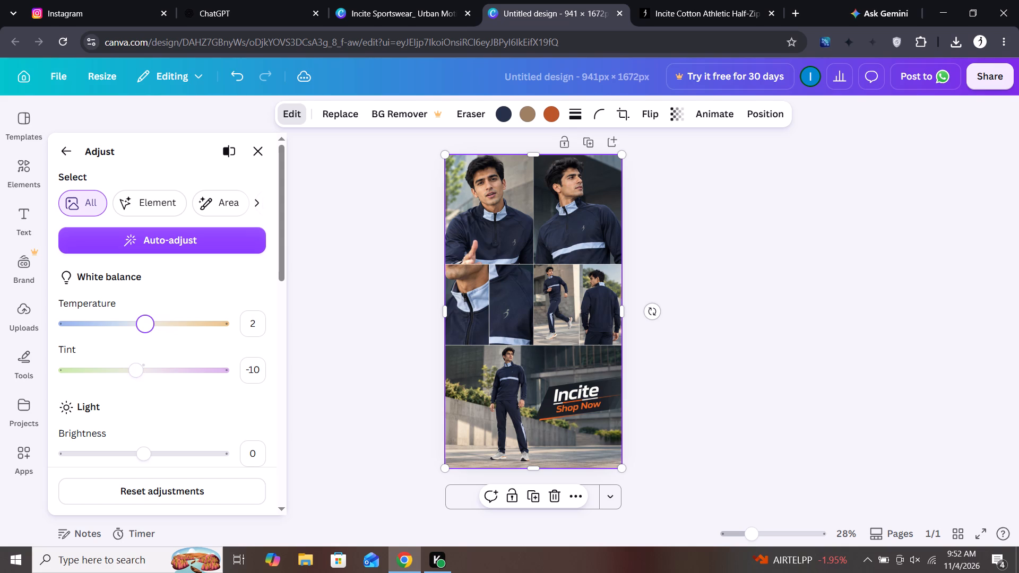
left_click_drag(145, 335, 131, 335)
left_click_drag(131, 335, 136, 336)
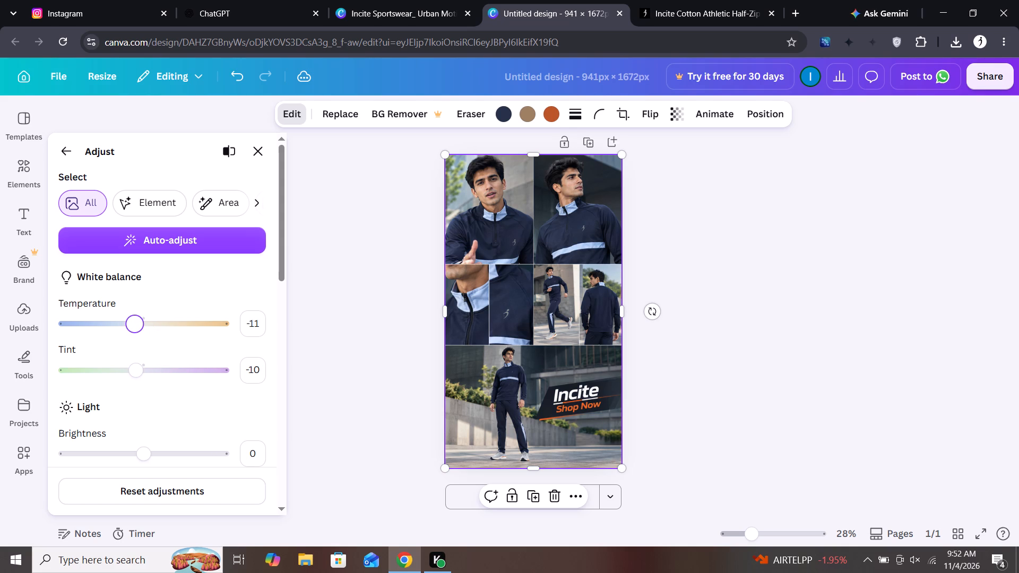
left_click_drag(136, 336, 136, 336)
Set the collage image's contrast to 9.
scroll(203, 353, "down", 2)
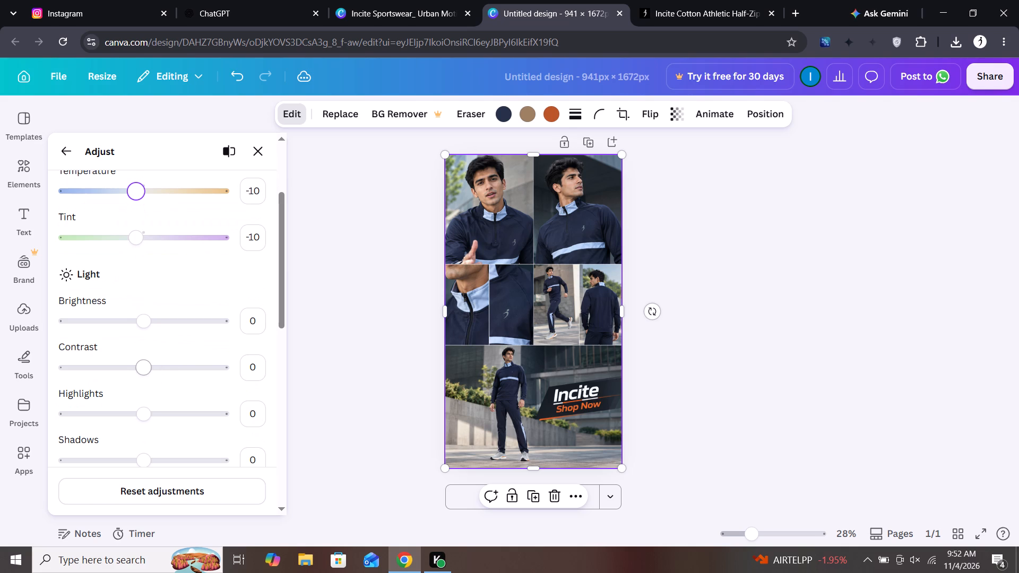
left_click(151, 370)
Set the collage image's contrast to 7.
left_click(158, 371)
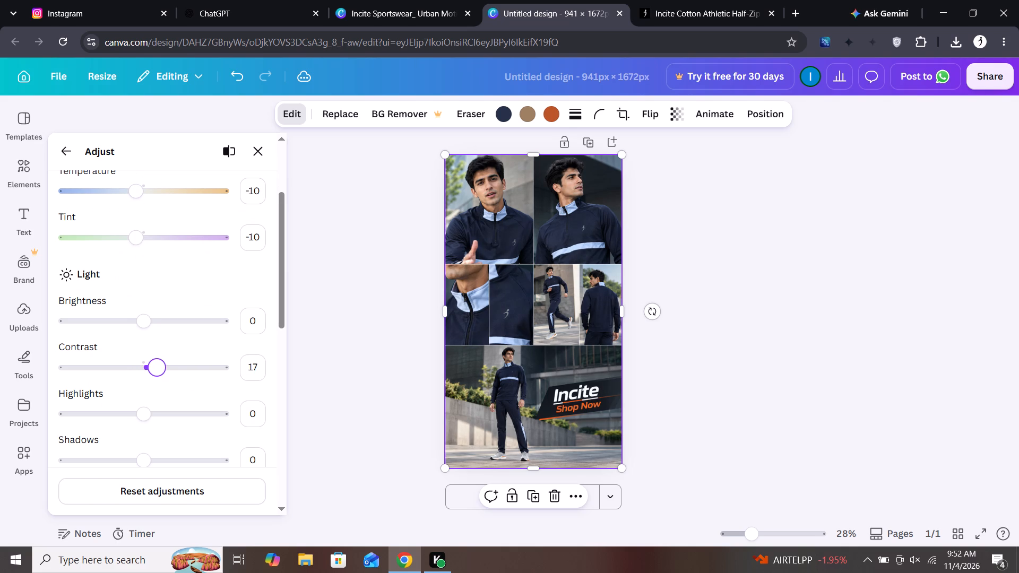
left_click(156, 370)
left_click(188, 386)
left_click(149, 374)
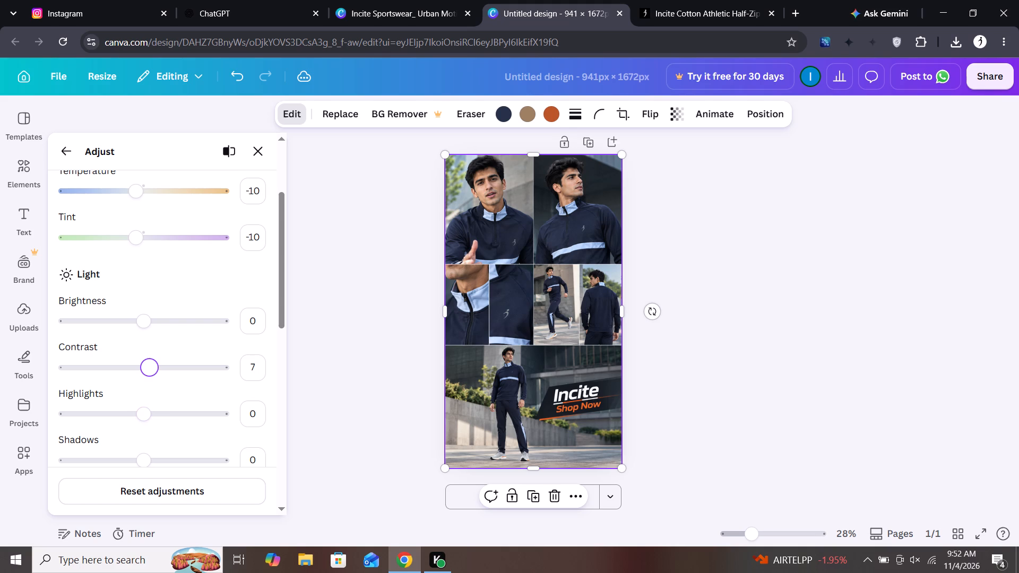
Set the collage image's vibrance to 10 in the colour adjustments.
scroll(158, 412, "down", 2)
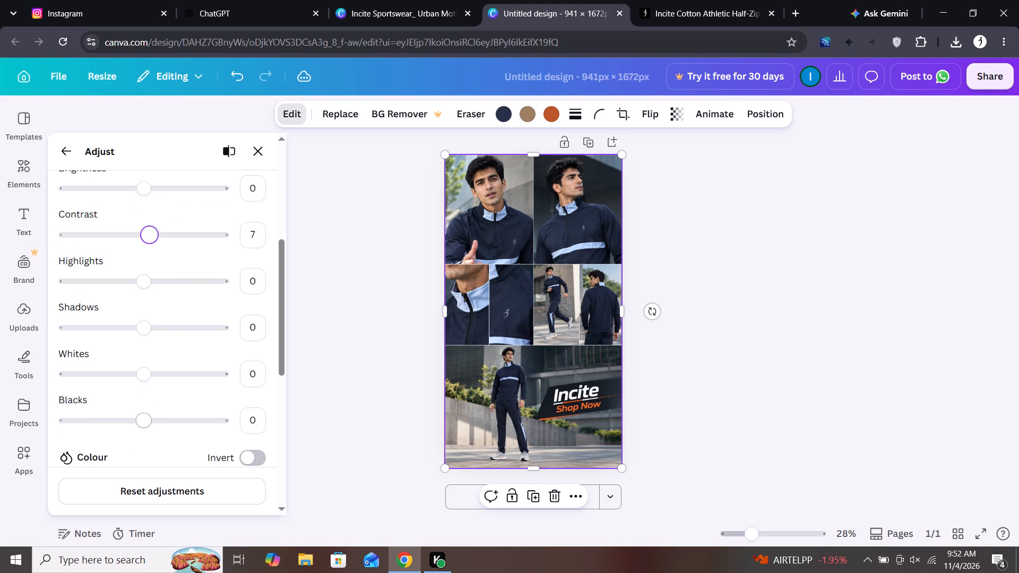
scroll(144, 405, "down", 2)
left_click_drag(144, 378, 114, 376)
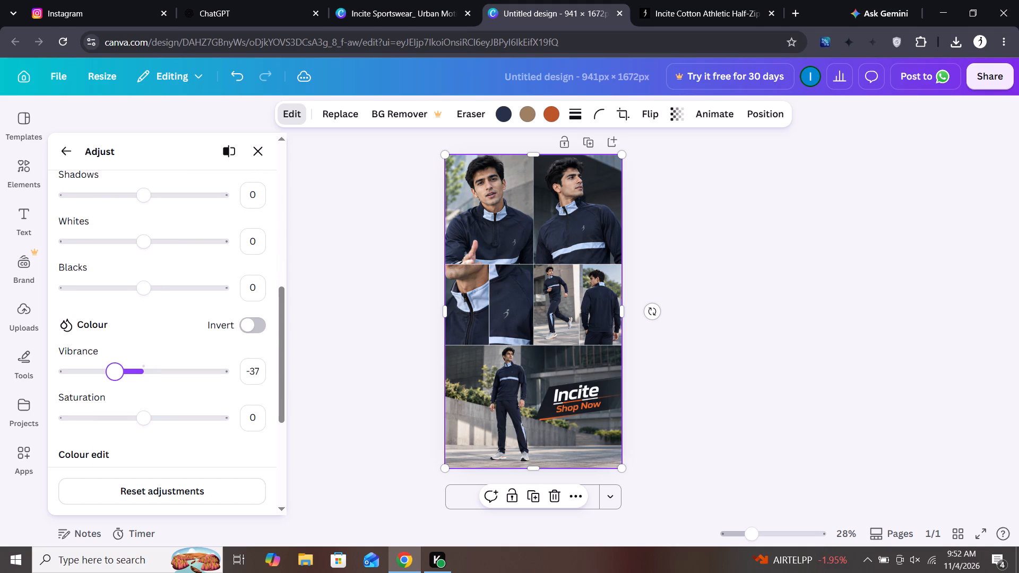
left_click_drag(114, 376, 144, 388)
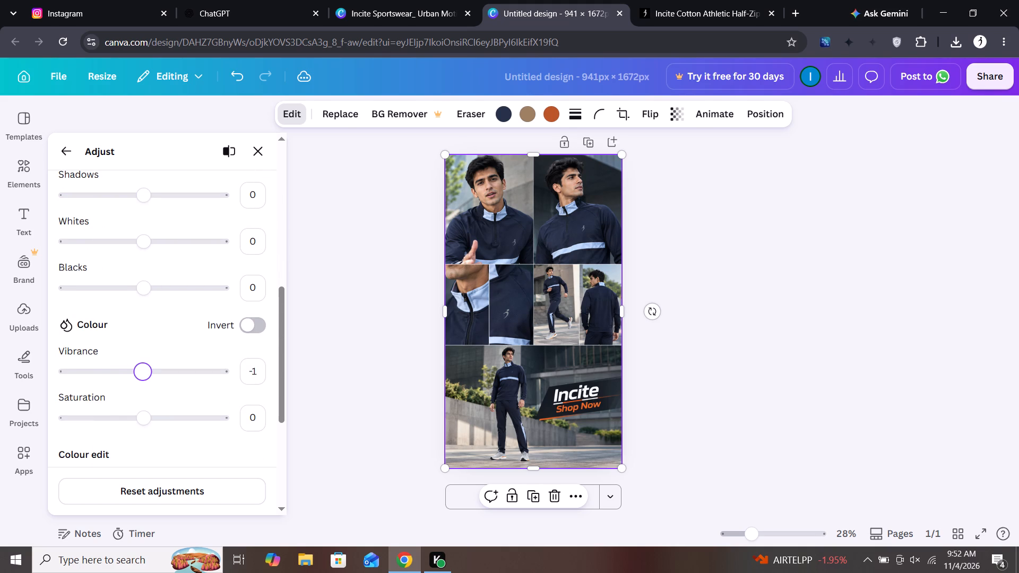
left_click_drag(144, 388, 152, 387)
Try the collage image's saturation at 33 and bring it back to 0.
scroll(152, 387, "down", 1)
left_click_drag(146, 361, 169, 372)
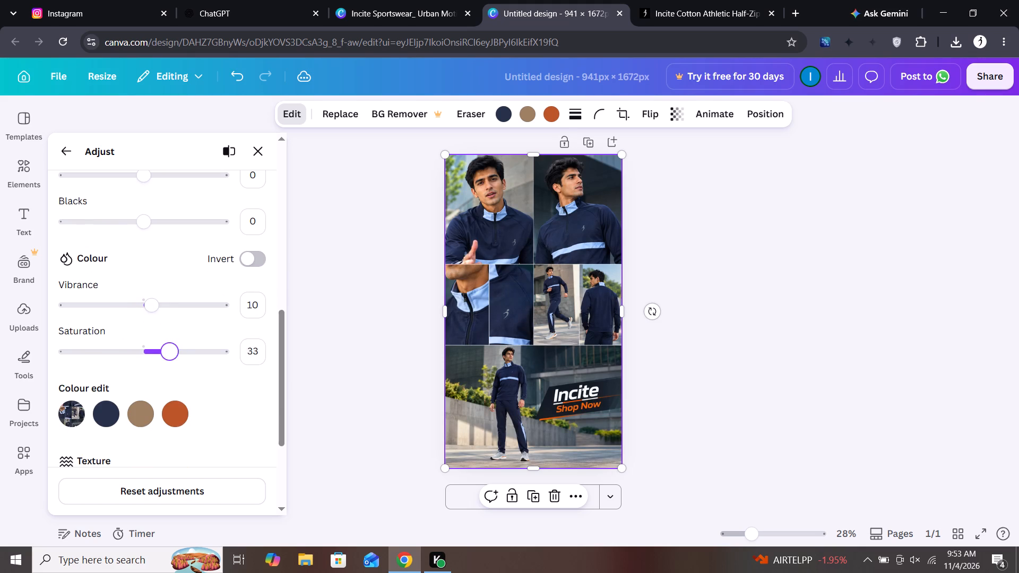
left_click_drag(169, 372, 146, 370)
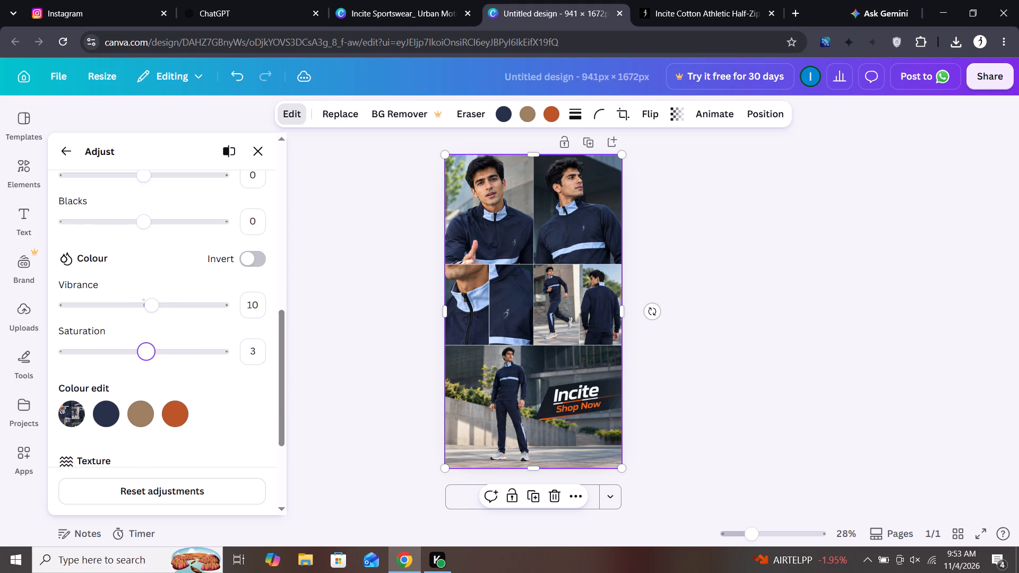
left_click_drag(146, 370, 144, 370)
Set the collage image's sharpness to 6 and clarity to 1, and leave the image adjustments.
scroll(237, 347, "down", 4)
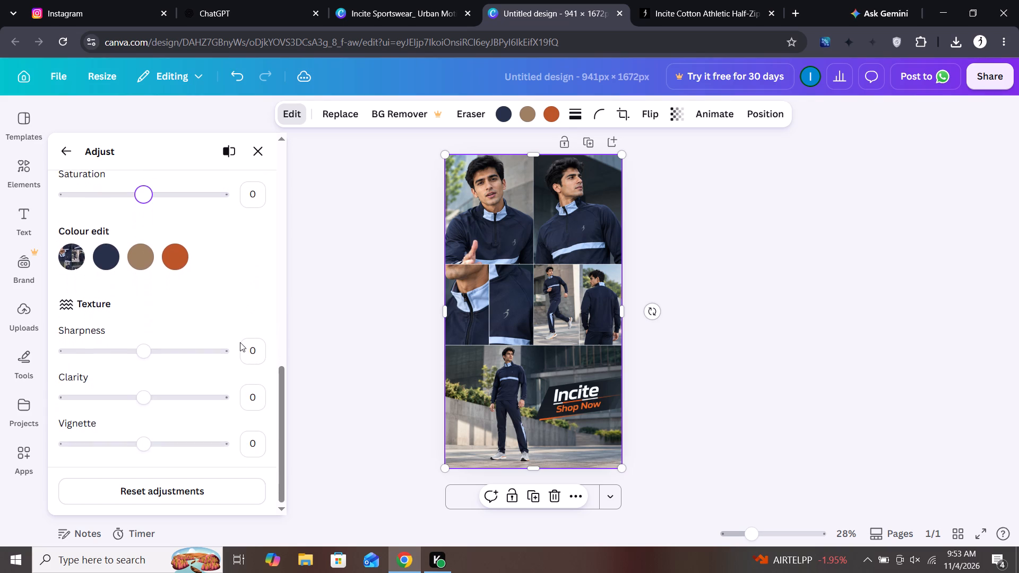
left_click(149, 358)
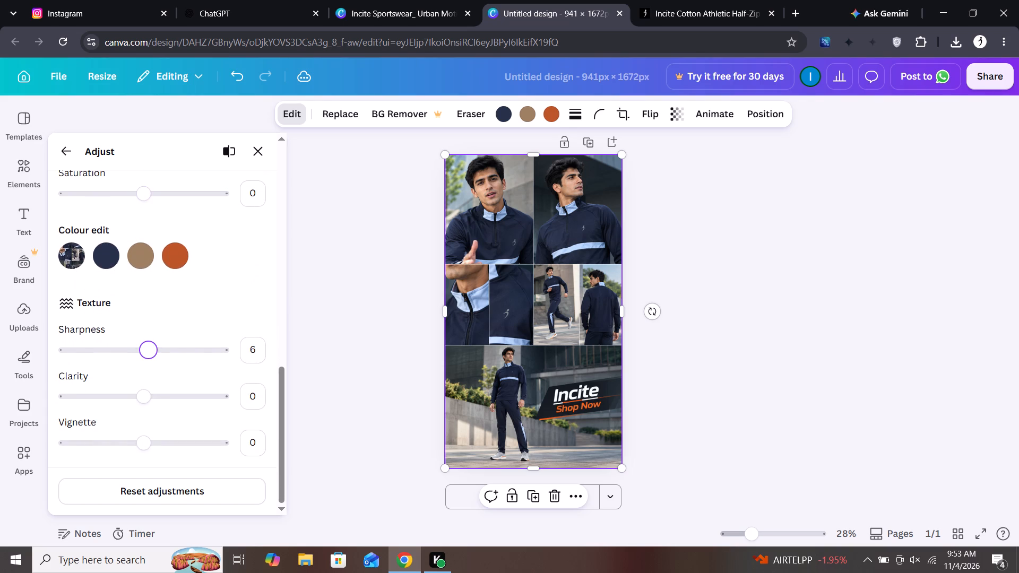
left_click(150, 403)
left_click(145, 406)
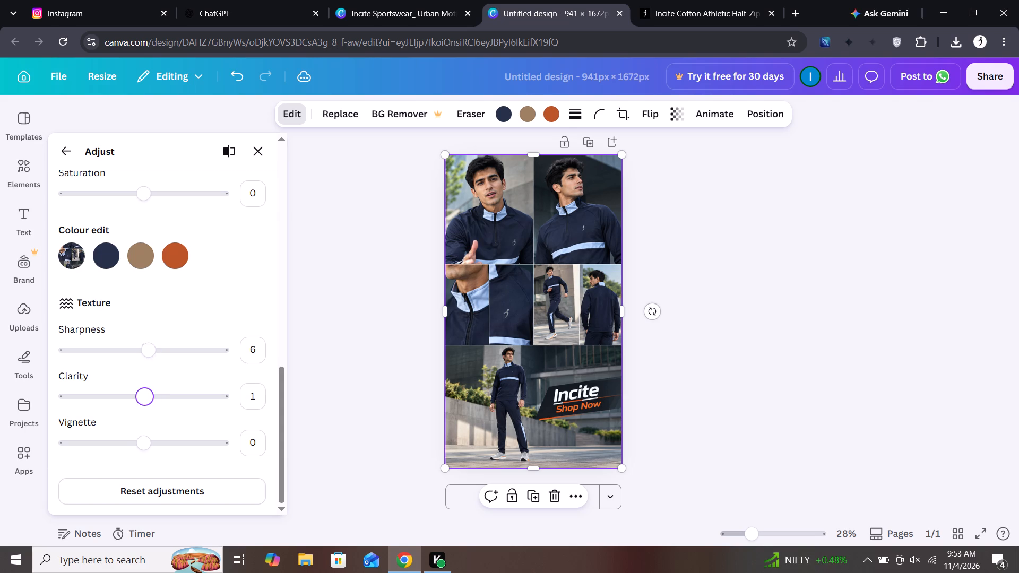
scroll(138, 421, "down", 7)
scroll(188, 394, "up", 16)
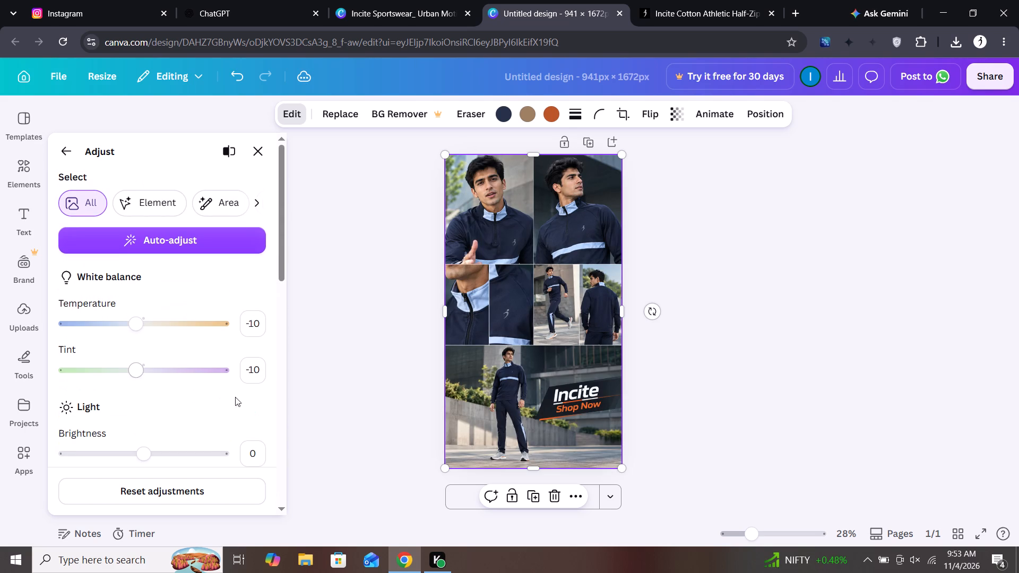
left_click(350, 280)
left_click(344, 199)
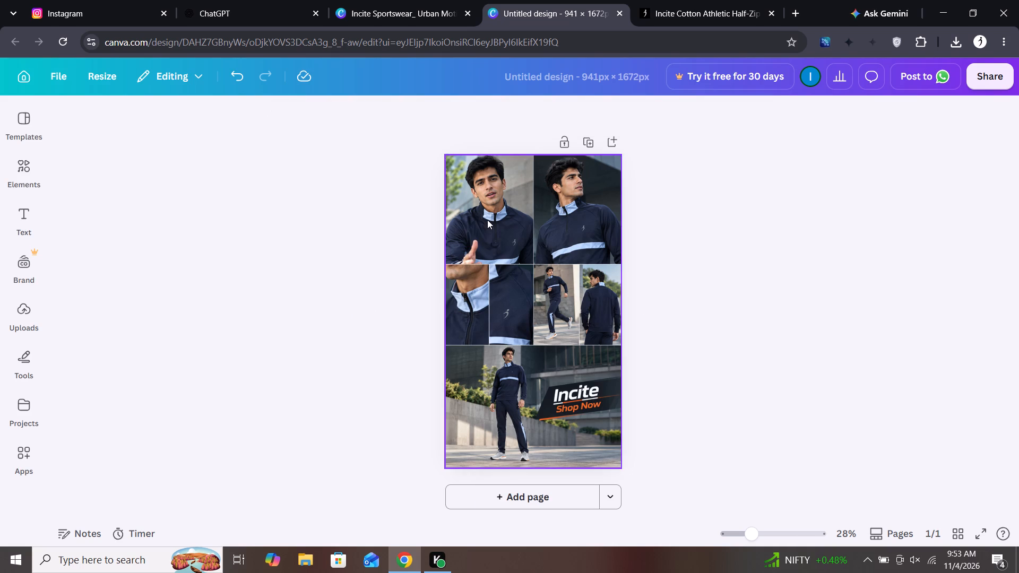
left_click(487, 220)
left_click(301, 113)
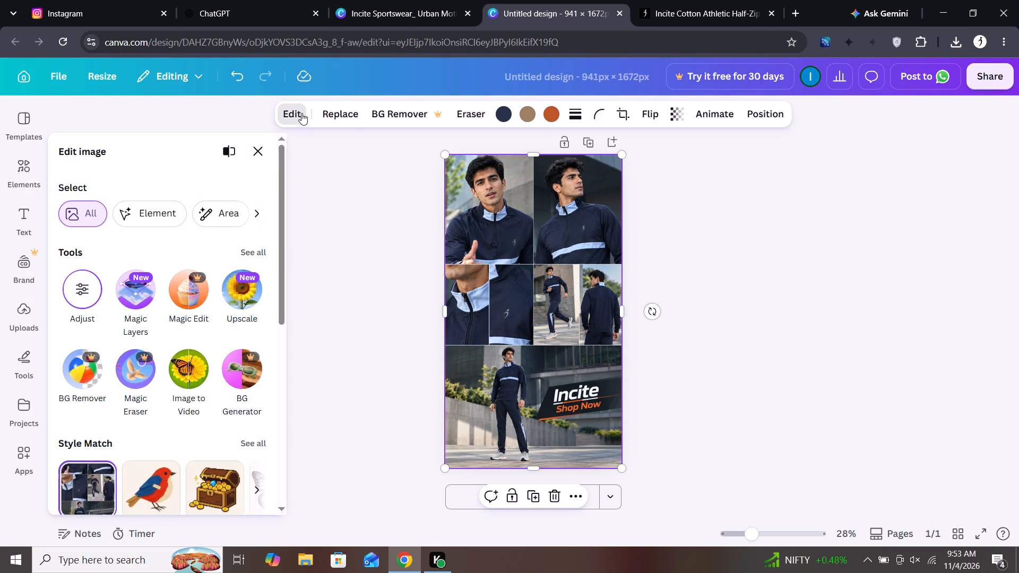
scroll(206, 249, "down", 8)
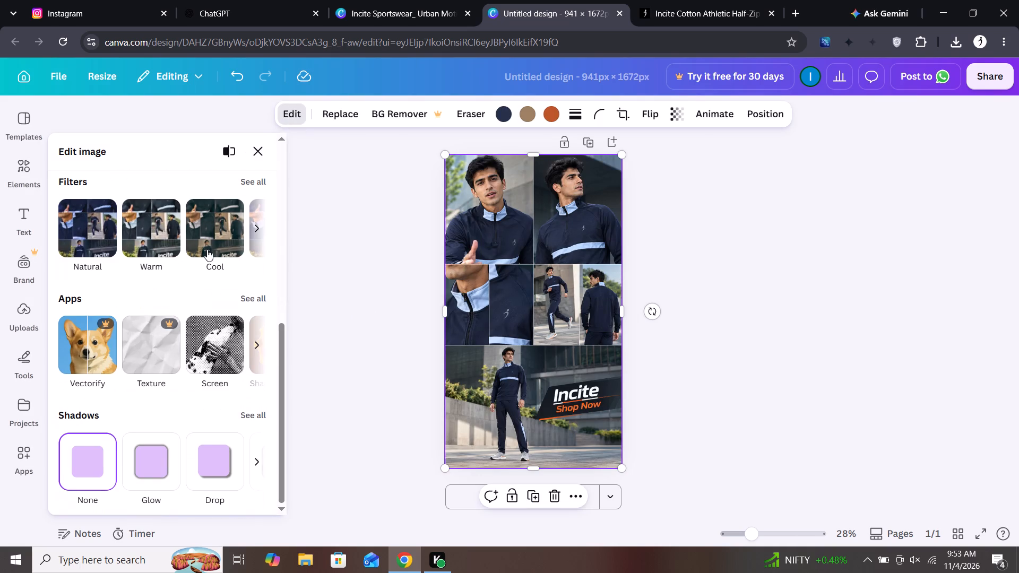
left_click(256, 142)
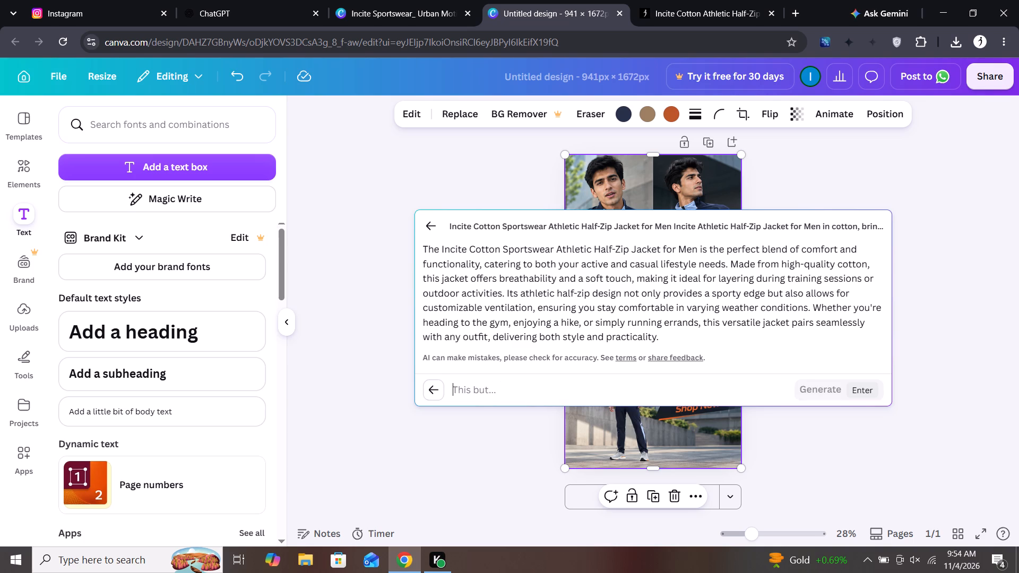
type("need in poi")
type("nters")
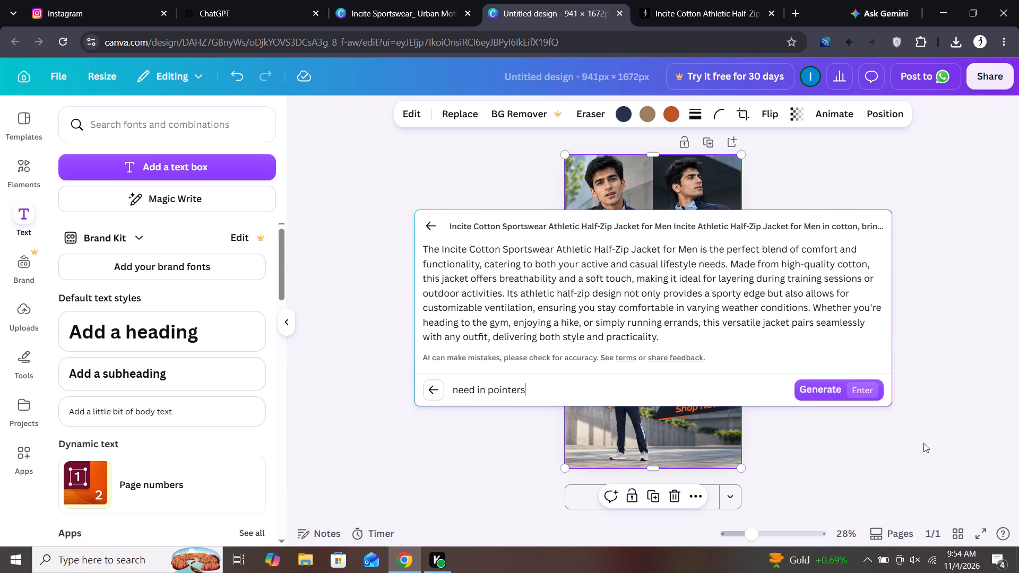
left_click(832, 395)
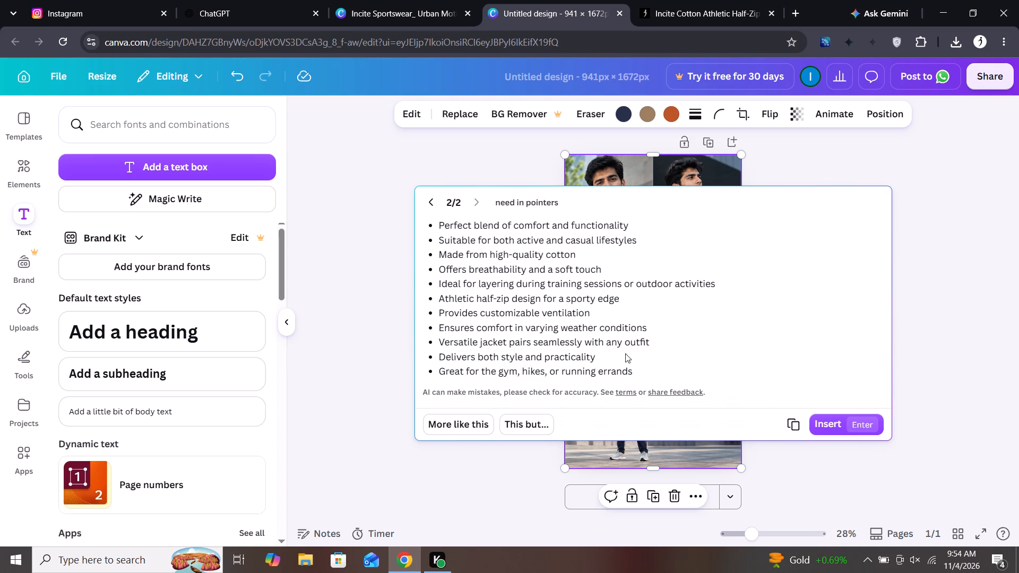
scroll(612, 354, "down", 4)
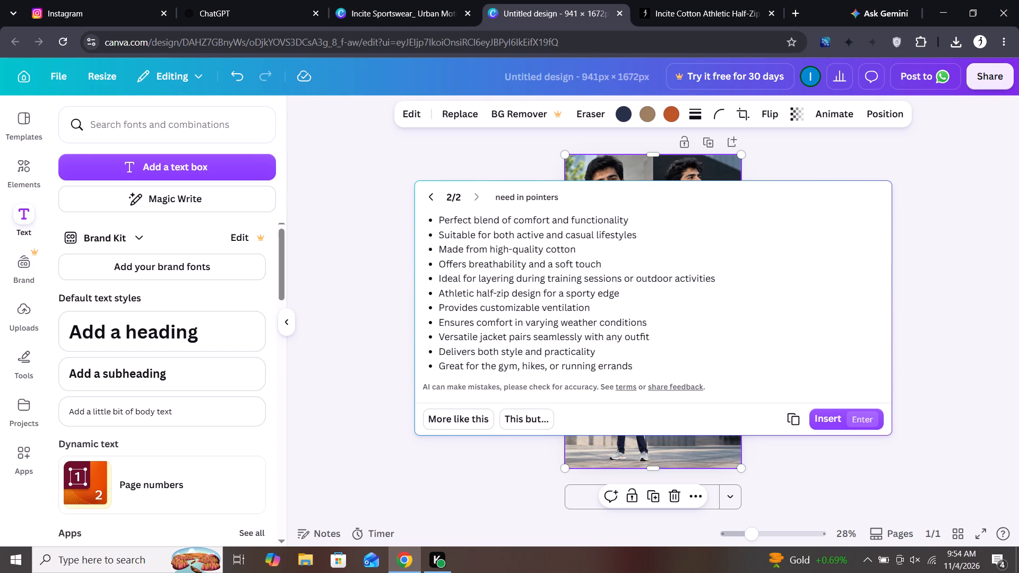
Copy the generated bullet-point text and insert it into the collage design.
left_click(799, 418)
left_click(831, 423)
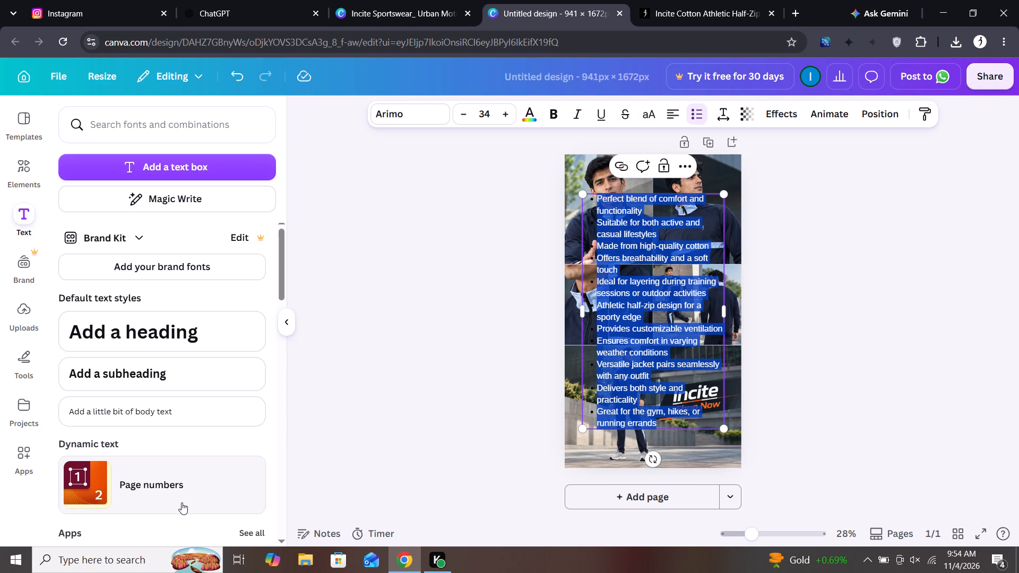
Change the colour of the entire inserted bullet list to white.
left_click(631, 246)
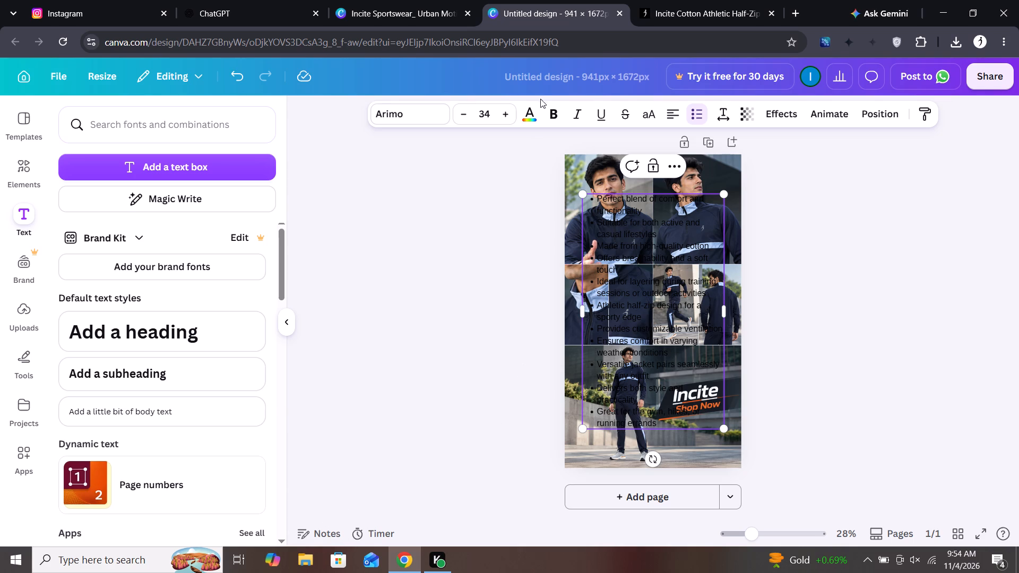
left_click(525, 112)
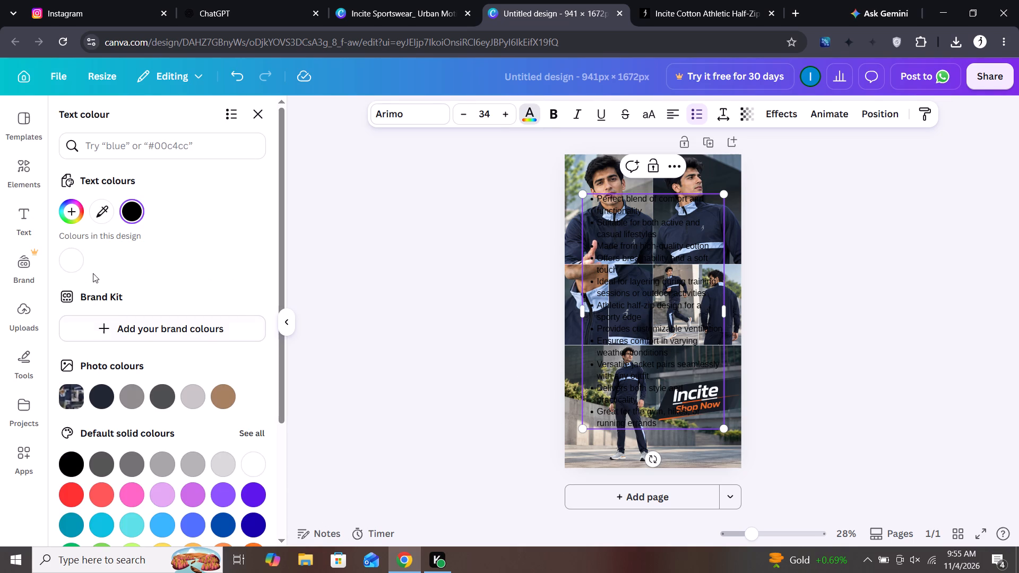
left_click(72, 258)
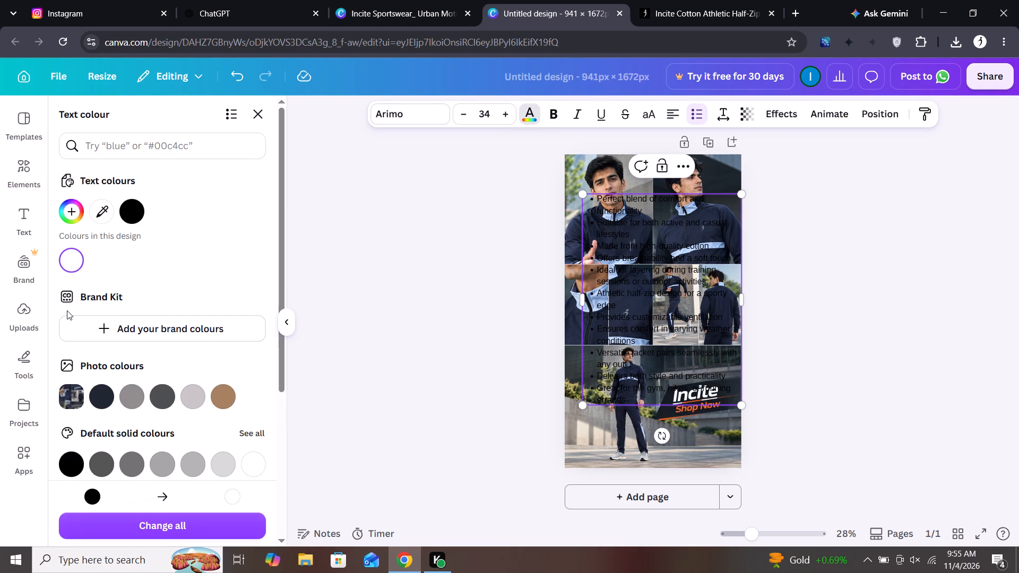
left_click(252, 466)
double_click(616, 312)
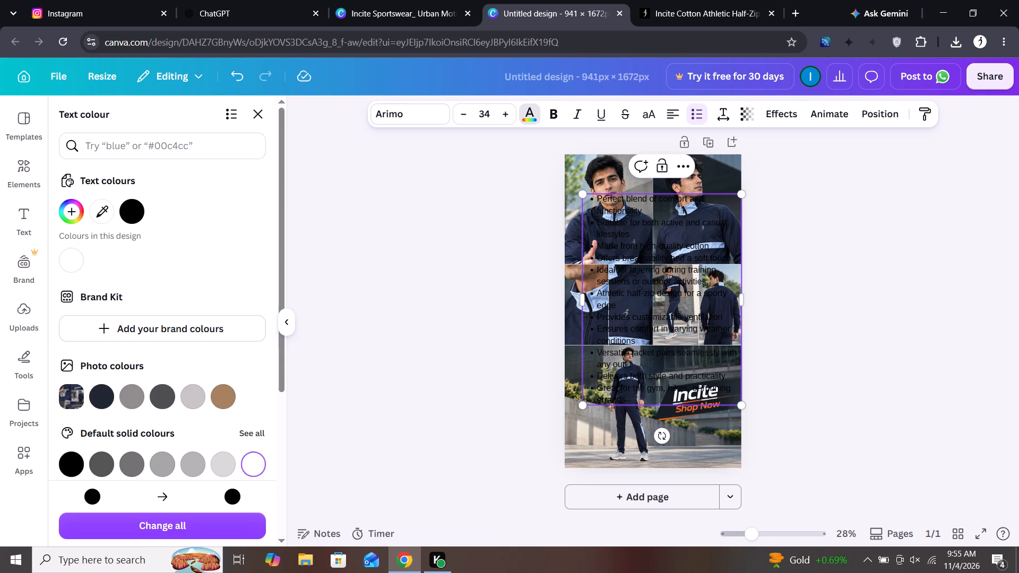
left_click(245, 466)
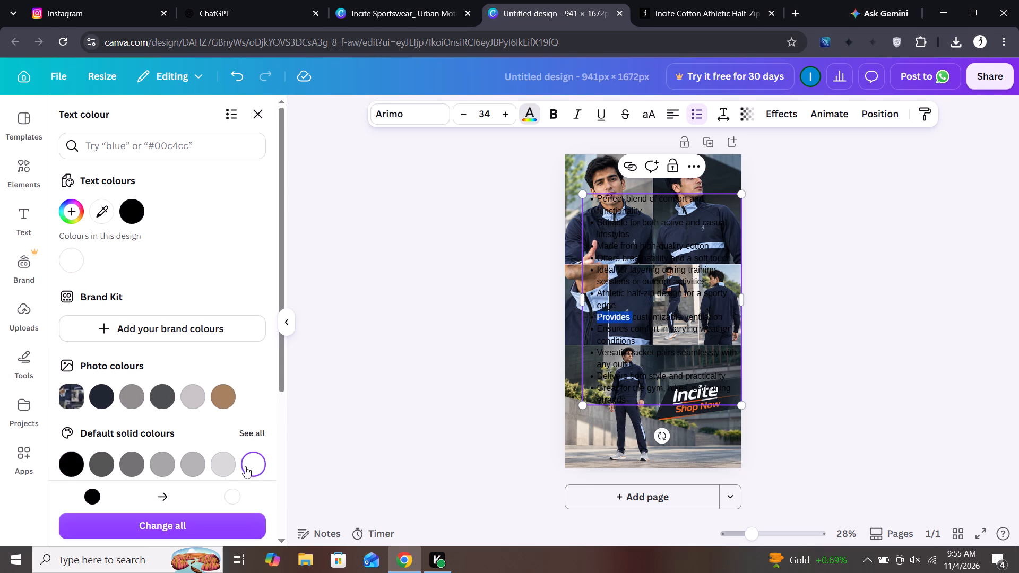
left_click(509, 341)
left_click(647, 333)
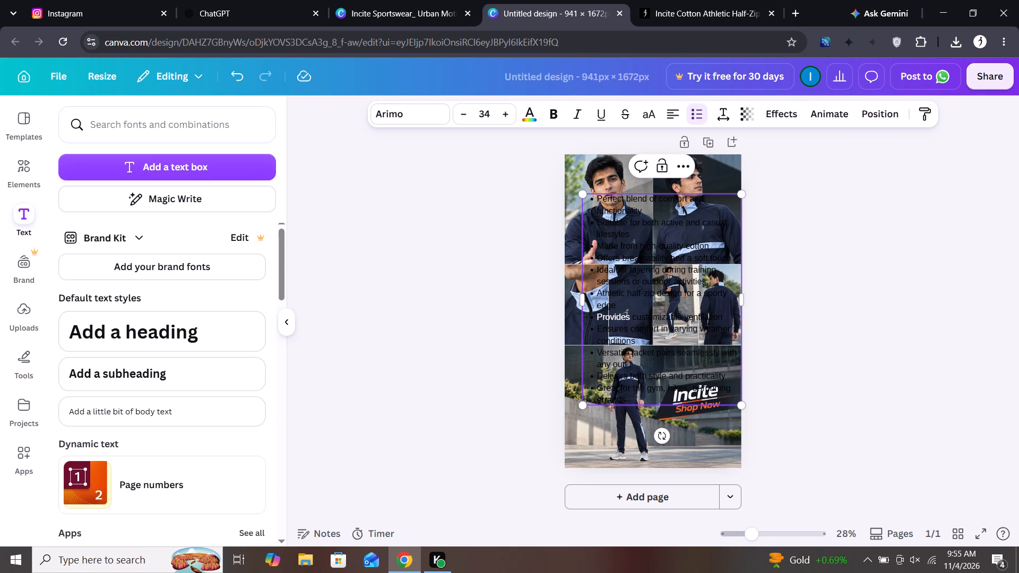
triple_click(598, 210)
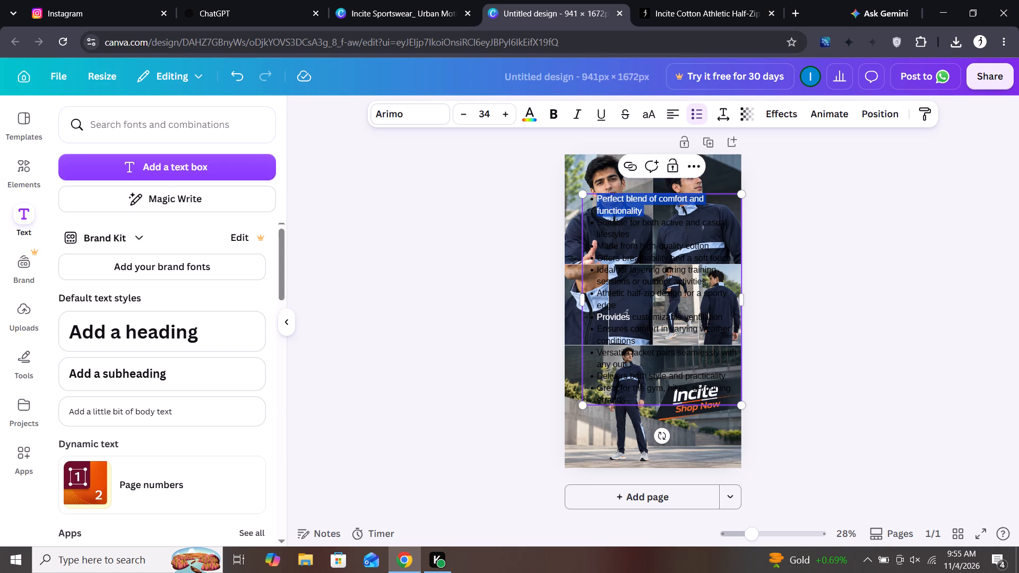
key("ctrl+a")
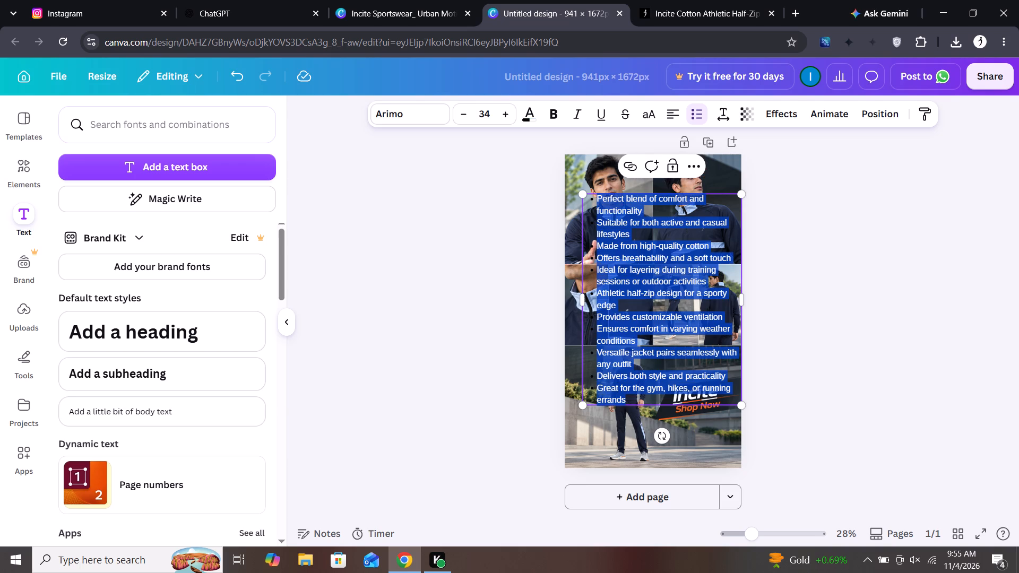
left_click(533, 116)
left_click(248, 416)
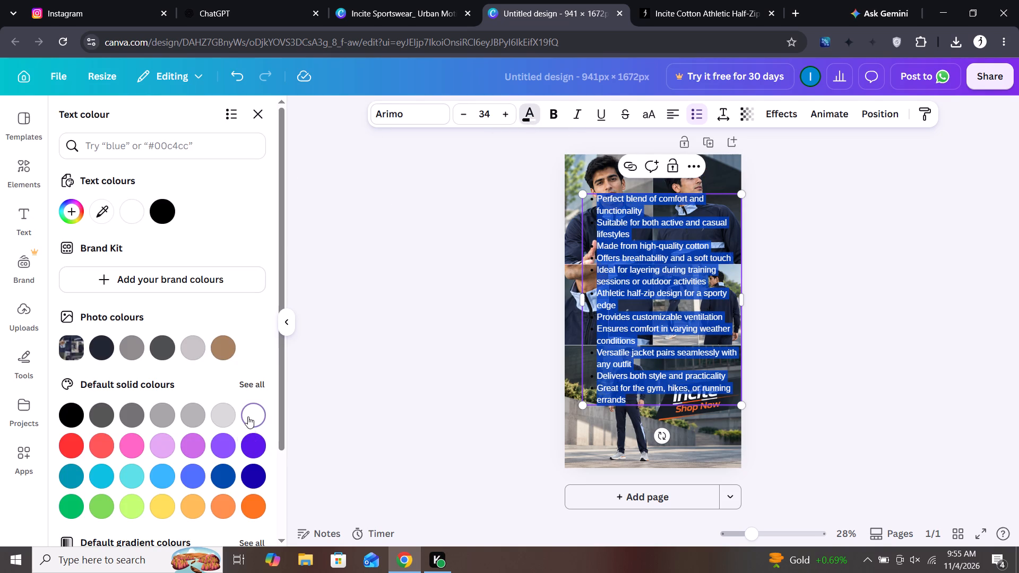
left_click(375, 322)
Move the bullet list down the collage so it starts near the bottom of the two top photos.
left_click(621, 281)
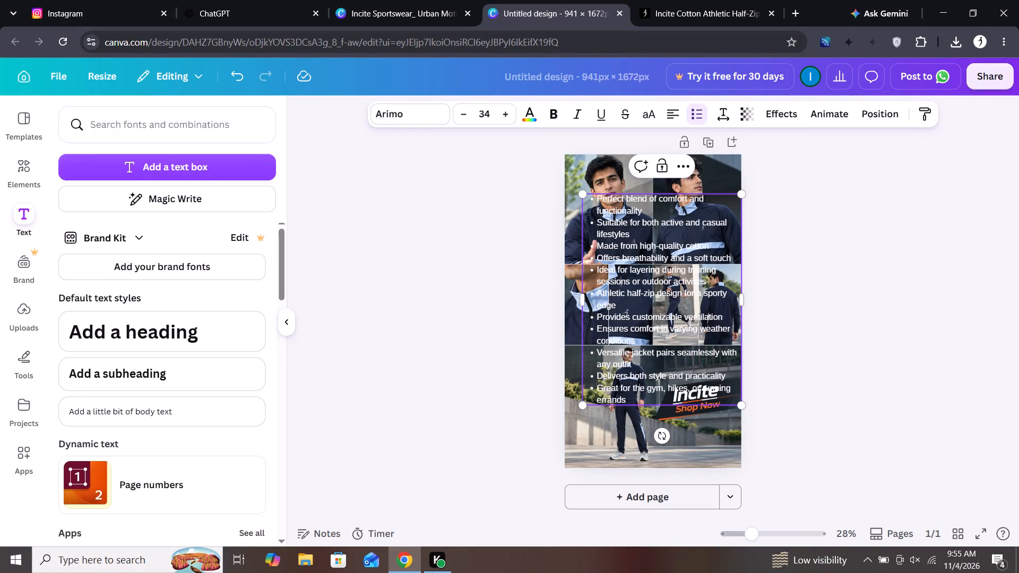
left_click_drag(662, 261, 658, 289)
left_click(663, 247)
left_click_drag(712, 408, 714, 412)
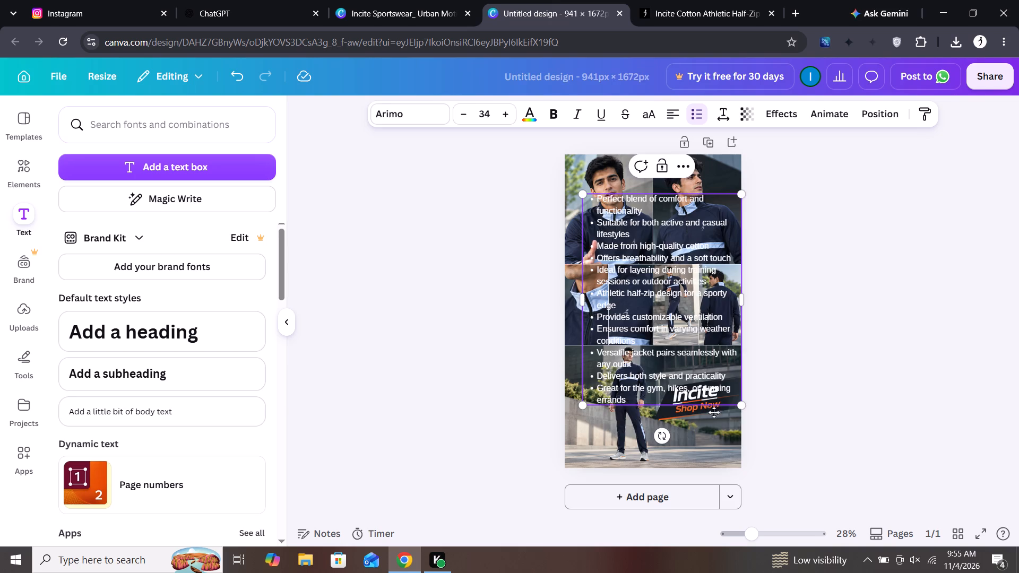
left_click_drag(714, 412, 710, 455)
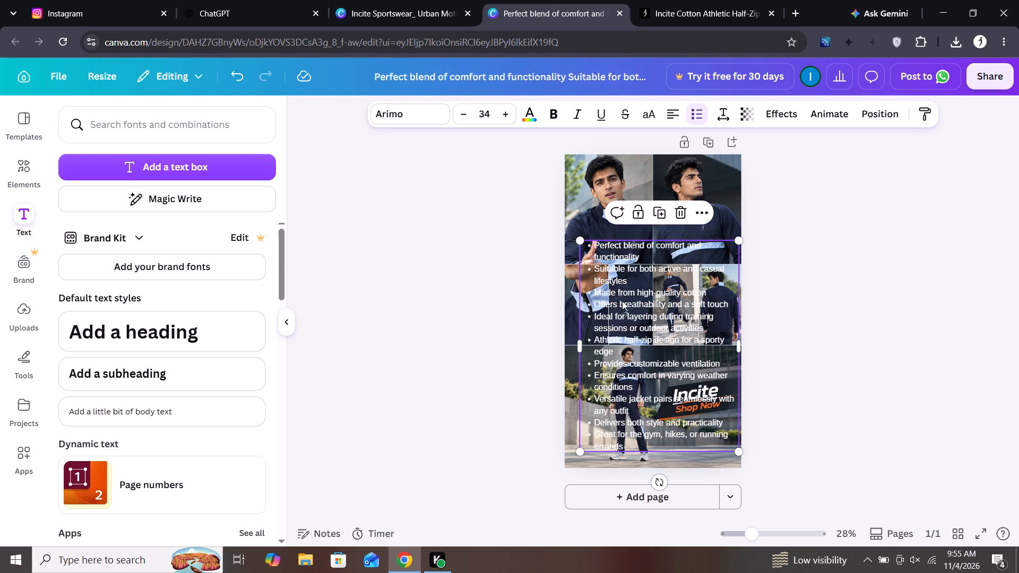
Cut the text of the first bullet, "Perfect blend of comfort and functionality", from the list.
left_click(593, 241)
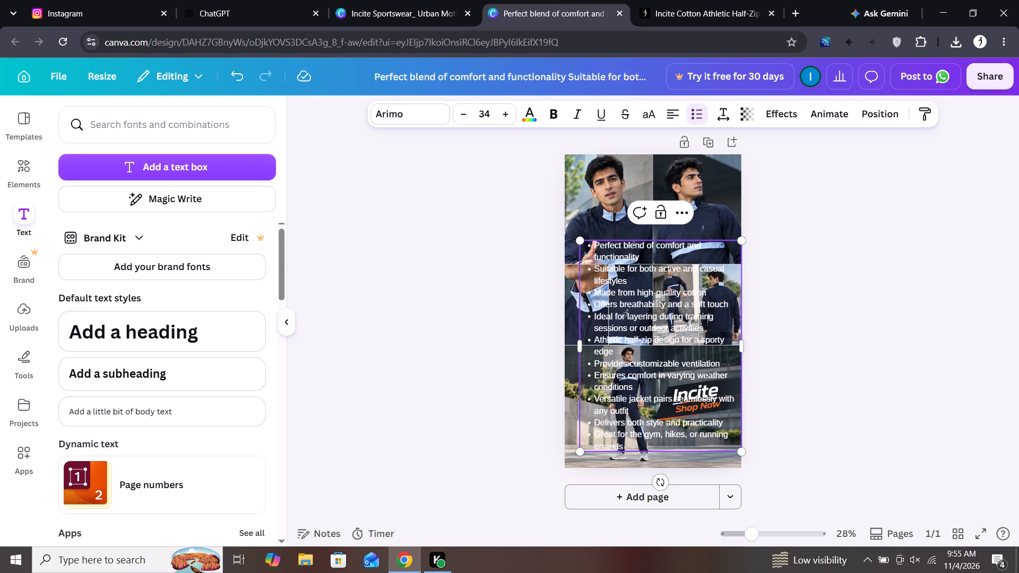
left_click_drag(593, 241, 643, 258)
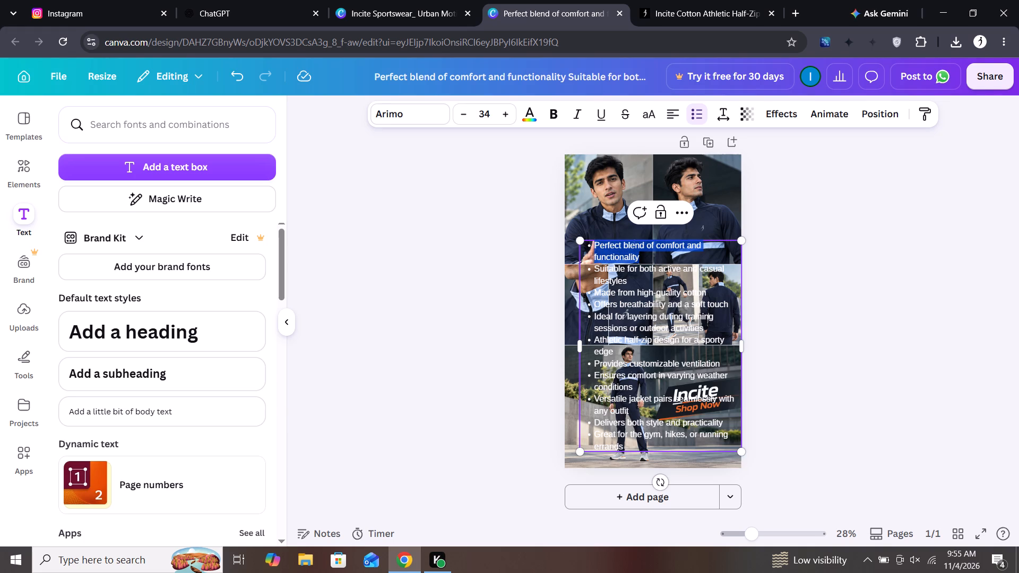
left_click_drag(643, 258, 643, 258)
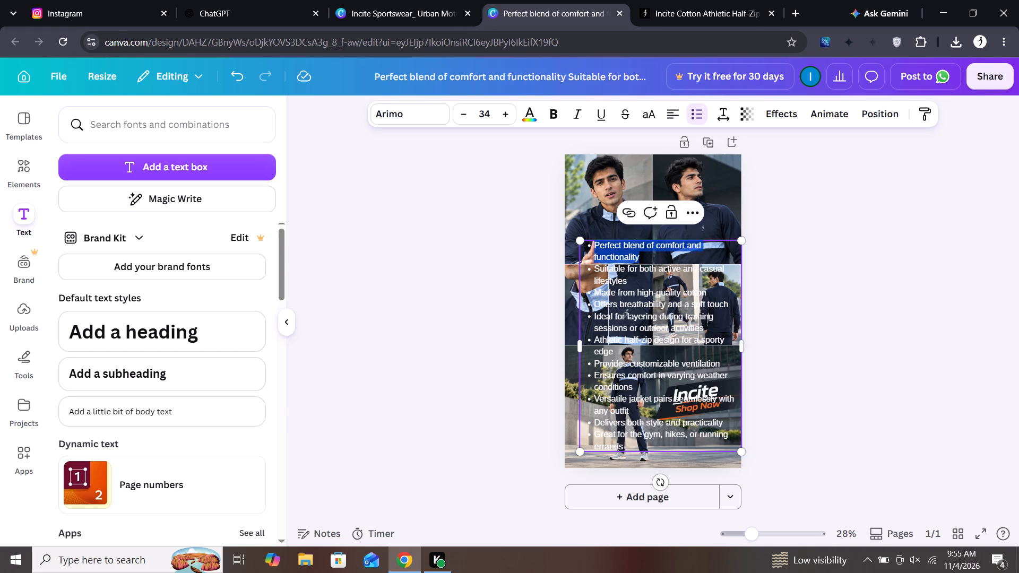
key("ctrl+x")
Move the remaining bullet list down so it starts at the top of the bottom photo.
scroll(631, 245, "up", 2)
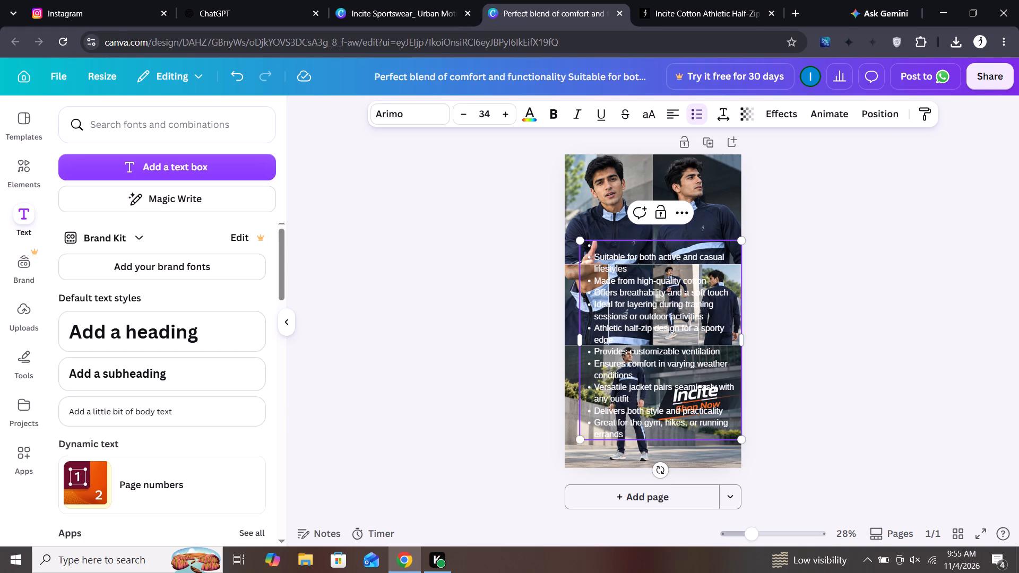
left_click_drag(676, 380, 681, 393)
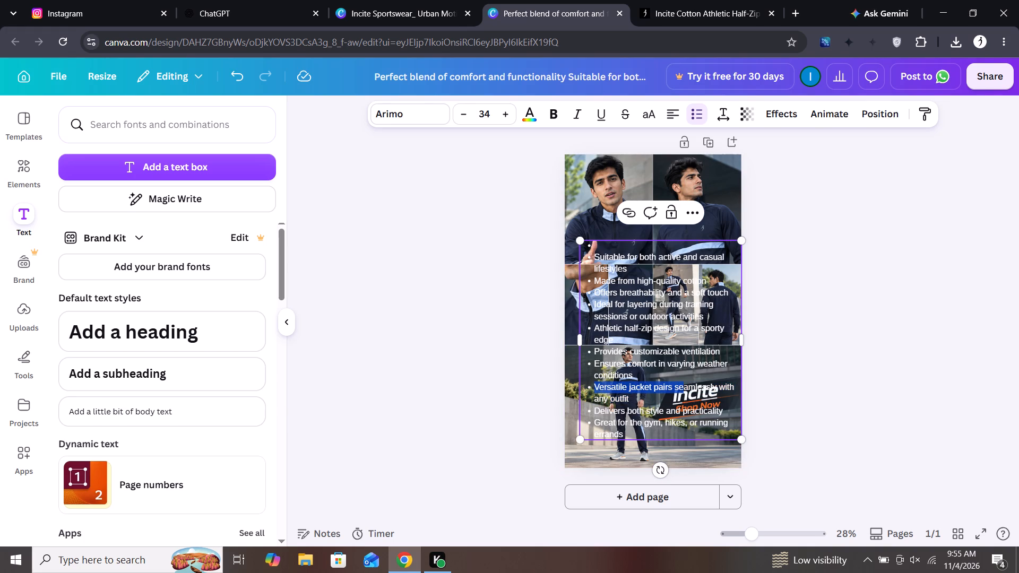
left_click(704, 439)
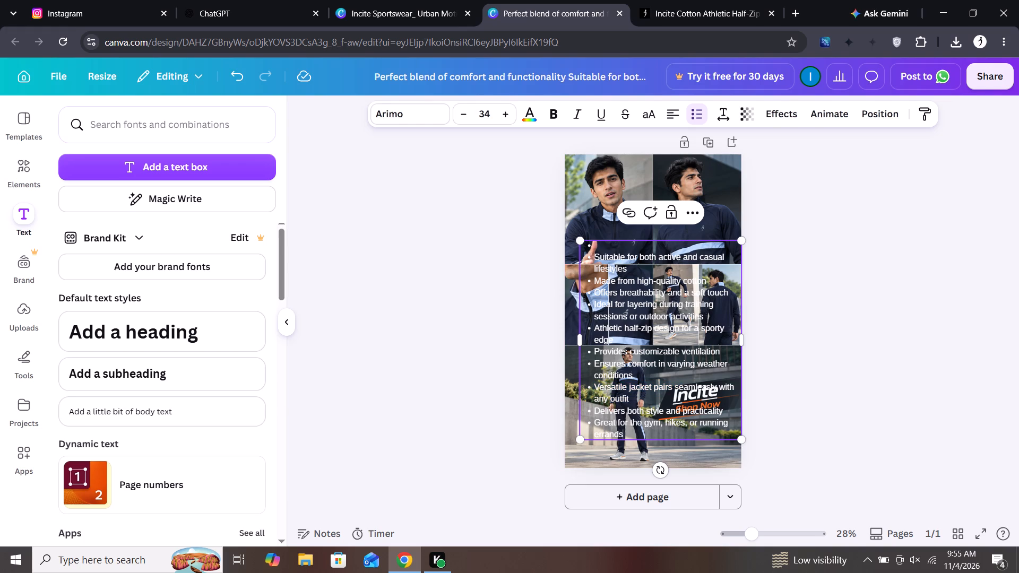
left_click_drag(702, 441, 710, 470)
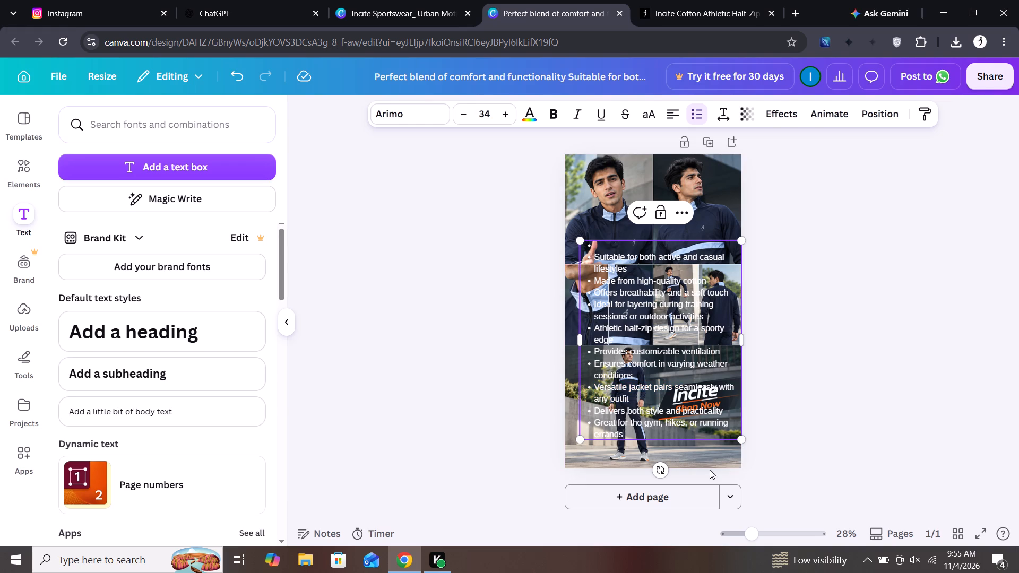
left_click_drag(710, 470, 694, 544)
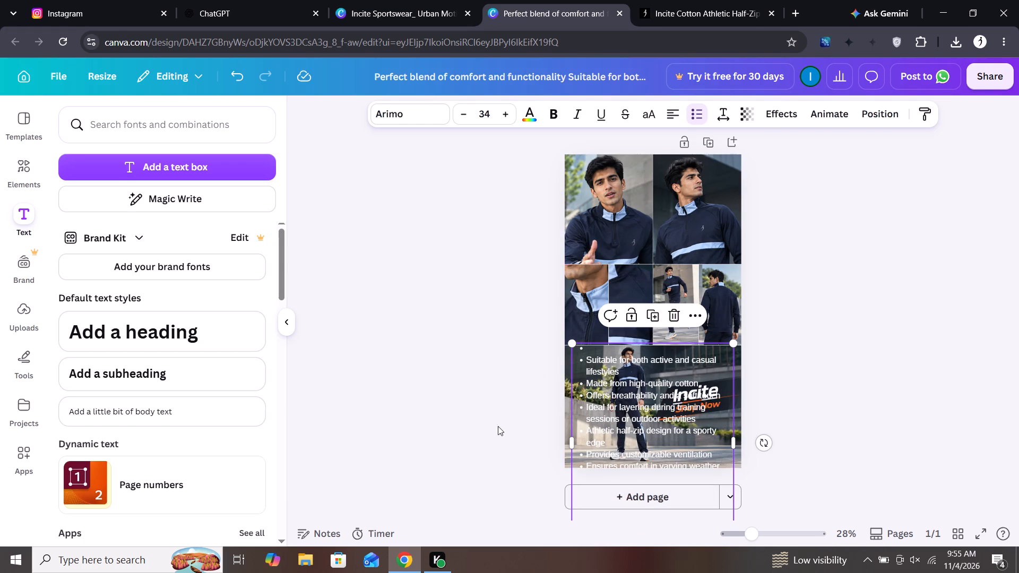
Add a text box containing the cut line "Perfect blend of comfort and functionality" and place it across the lower part of the top photos.
left_click(582, 203)
left_click(582, 203)
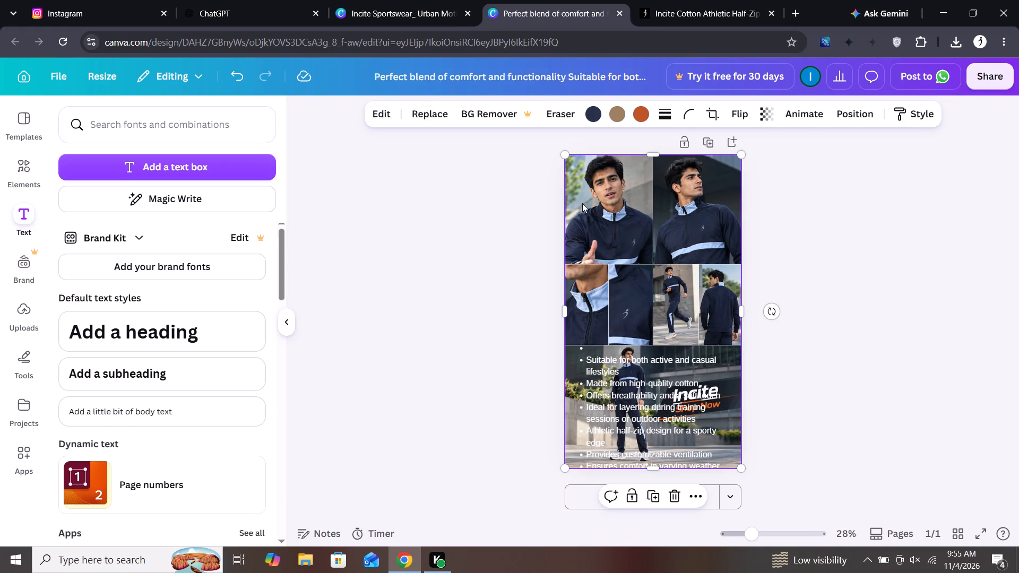
left_click(188, 161)
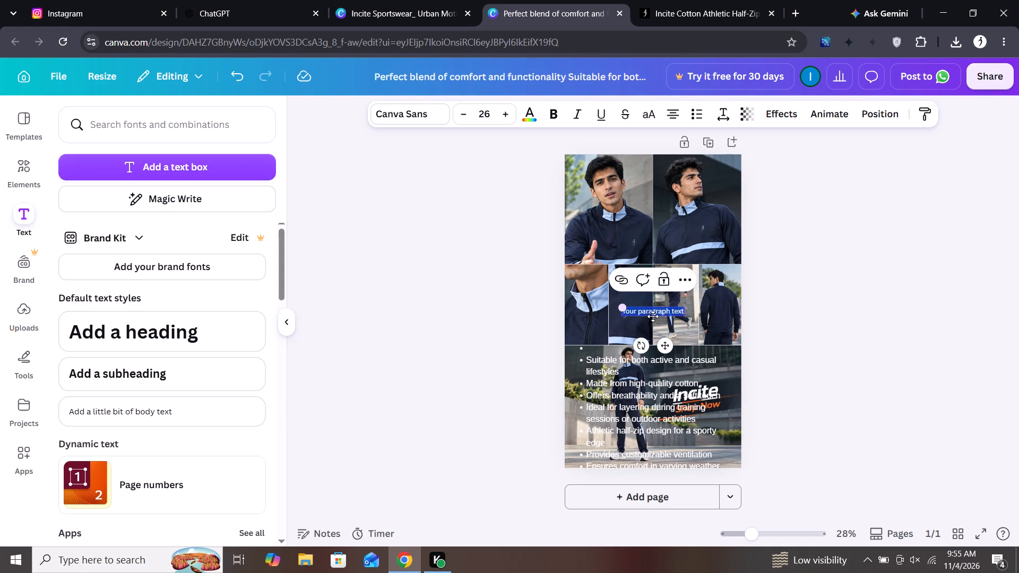
key("ctrl+v")
left_click_drag(667, 351, 666, 338)
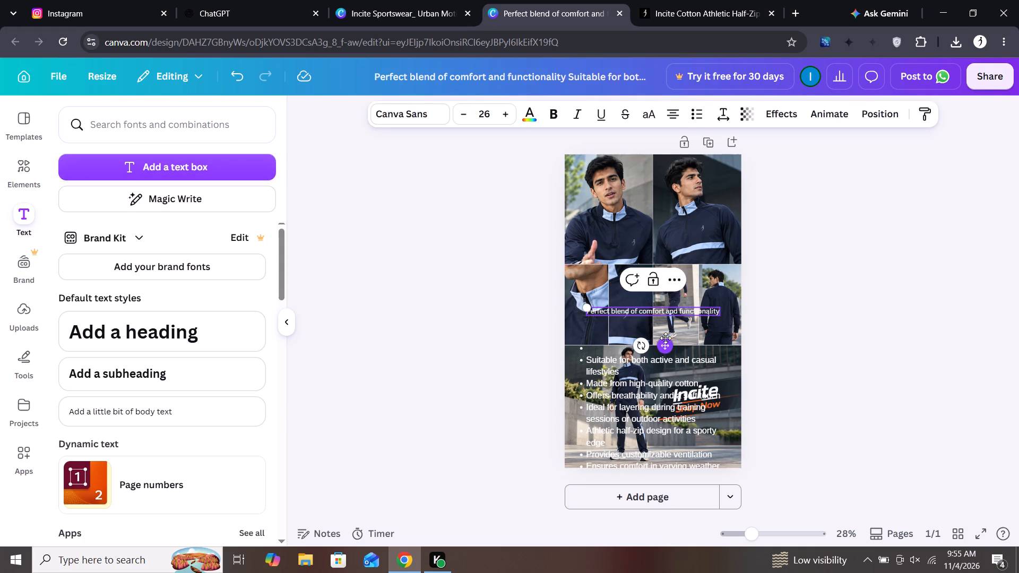
left_click_drag(666, 338, 645, 286)
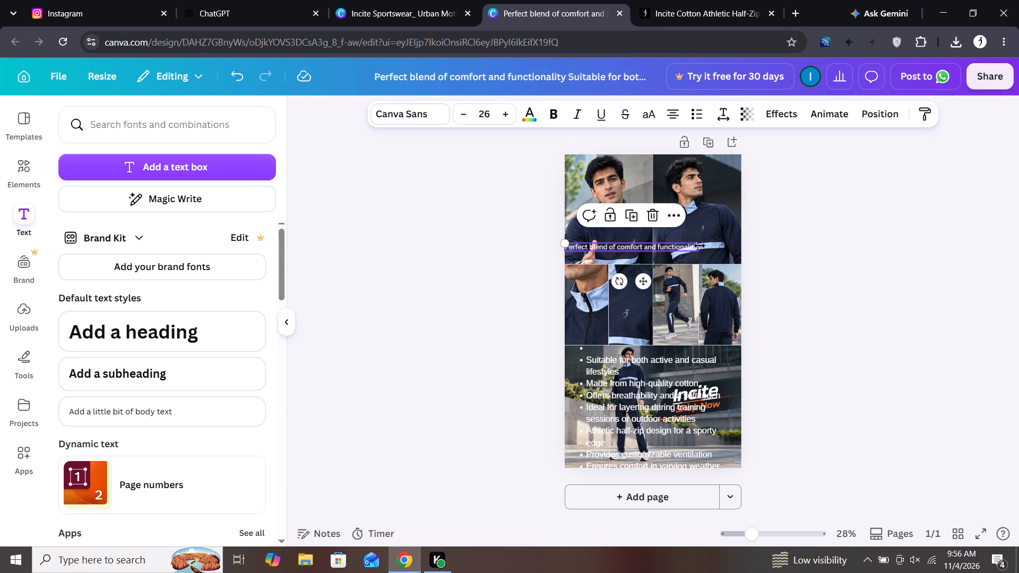
Shrink the "Perfect blend of comfort and functionality" caption to size 17.9, wrap it onto two lines and centre it low on the front-facing portrait.
left_click_drag(697, 253, 634, 250)
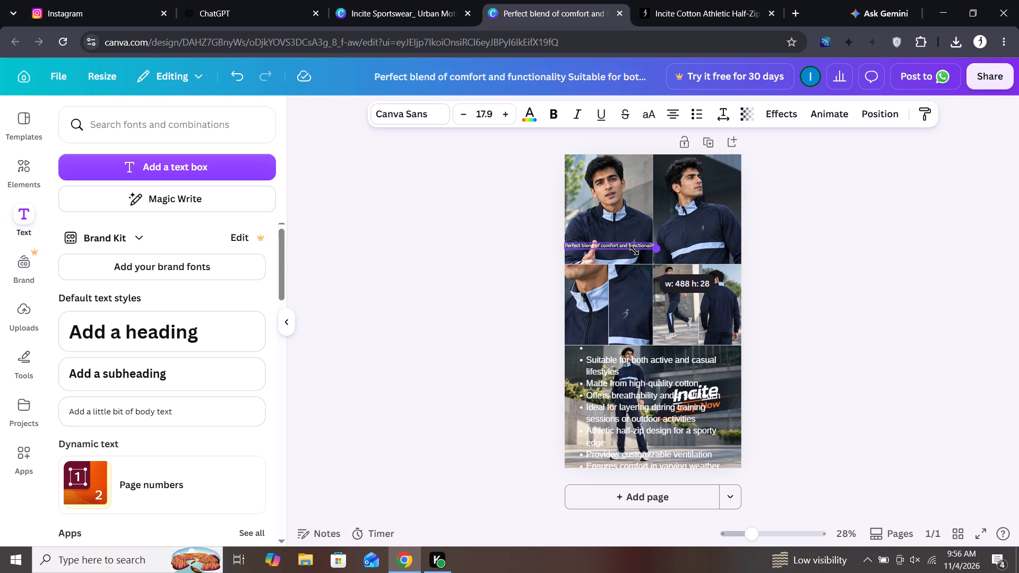
left_click_drag(634, 250, 600, 239)
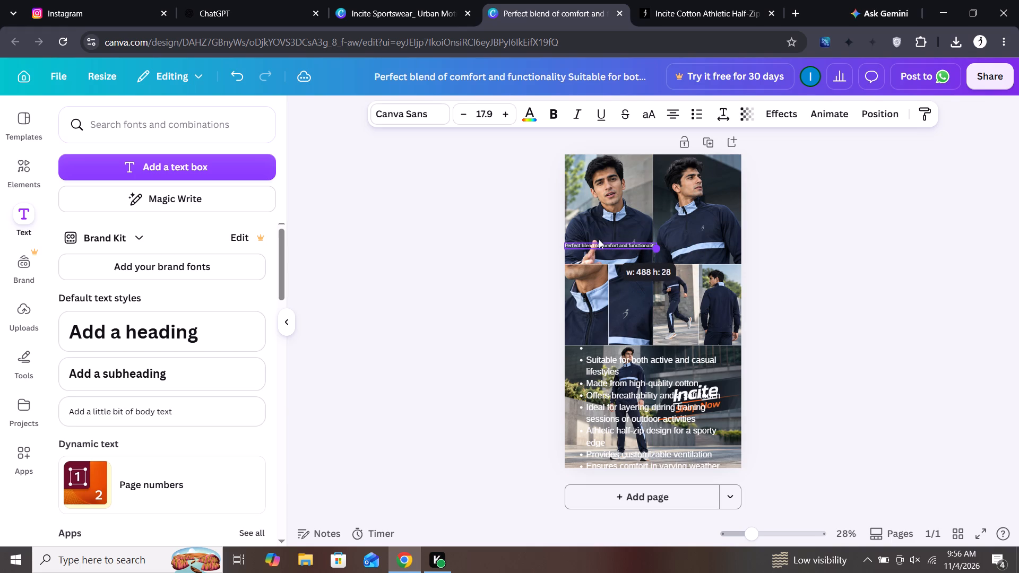
left_click_drag(658, 244, 635, 251)
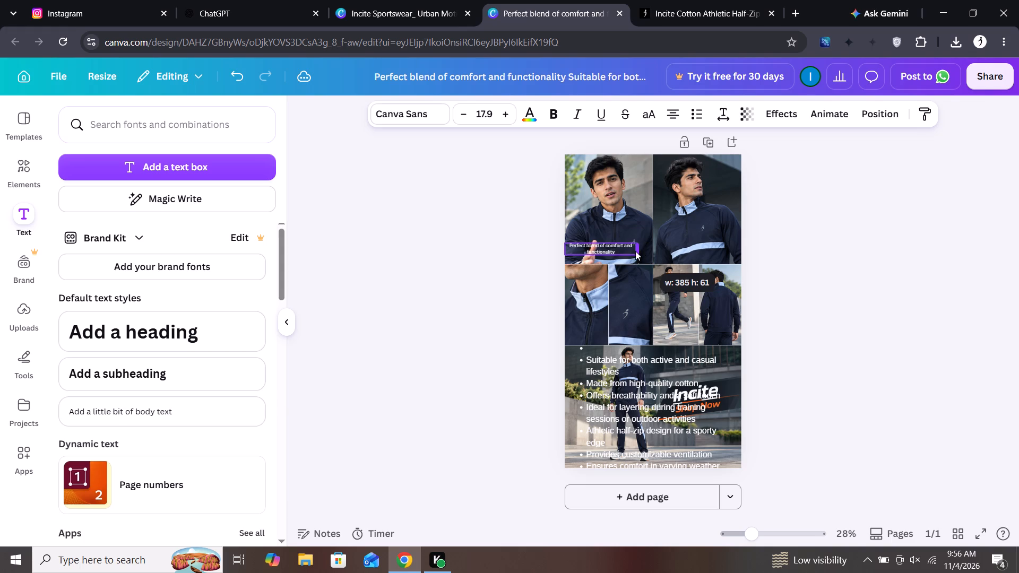
left_click_drag(635, 251, 640, 246)
left_click_drag(612, 286, 615, 291)
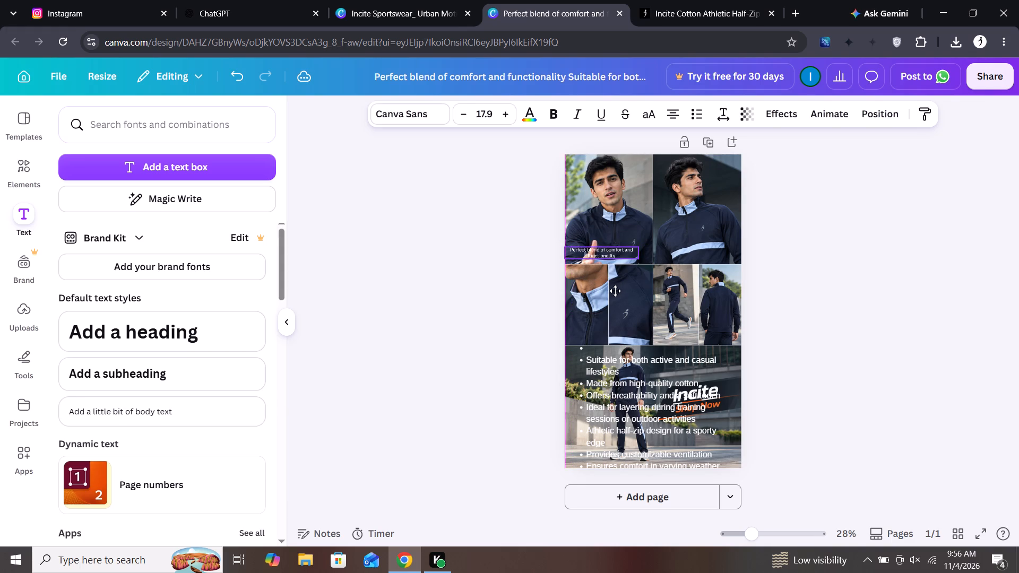
left_click_drag(615, 291, 618, 289)
left_click(832, 282)
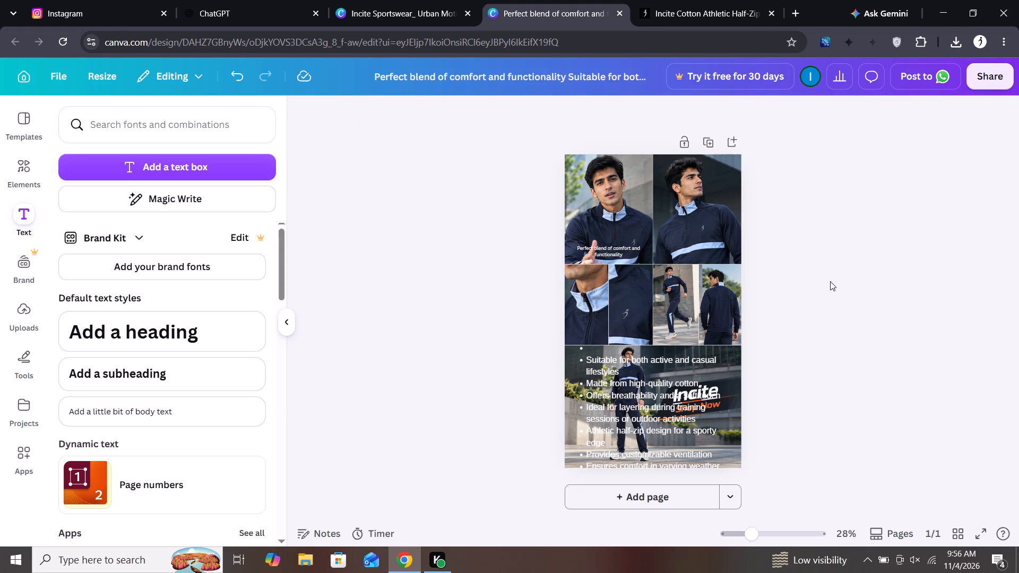
Duplicate the two-line caption and place the copy at the same height on the neighbouring top photo of the man looking sideways.
left_click(599, 357)
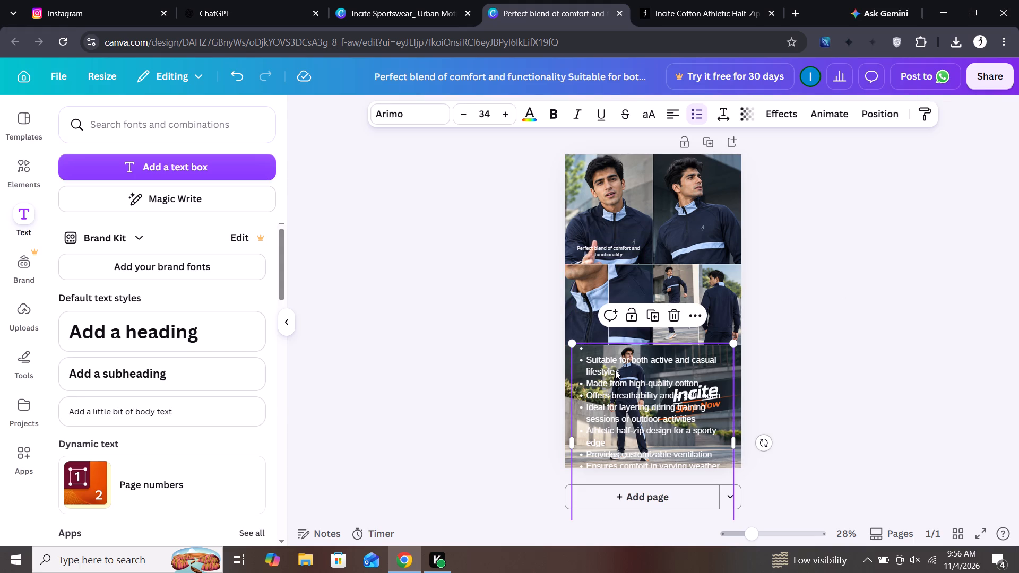
left_click(600, 247)
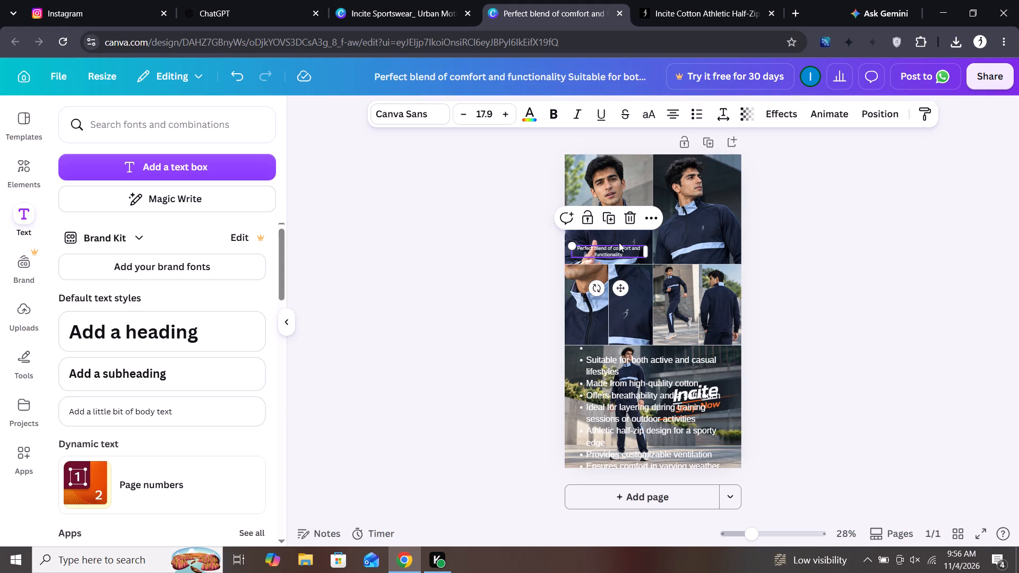
left_click(615, 220)
left_click_drag(621, 290, 657, 284)
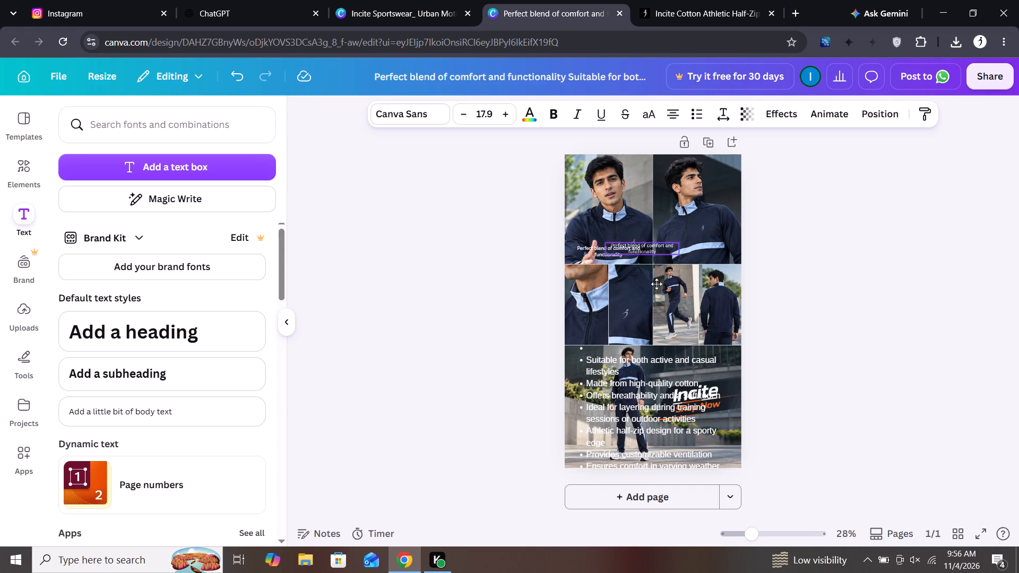
left_click_drag(657, 284, 706, 289)
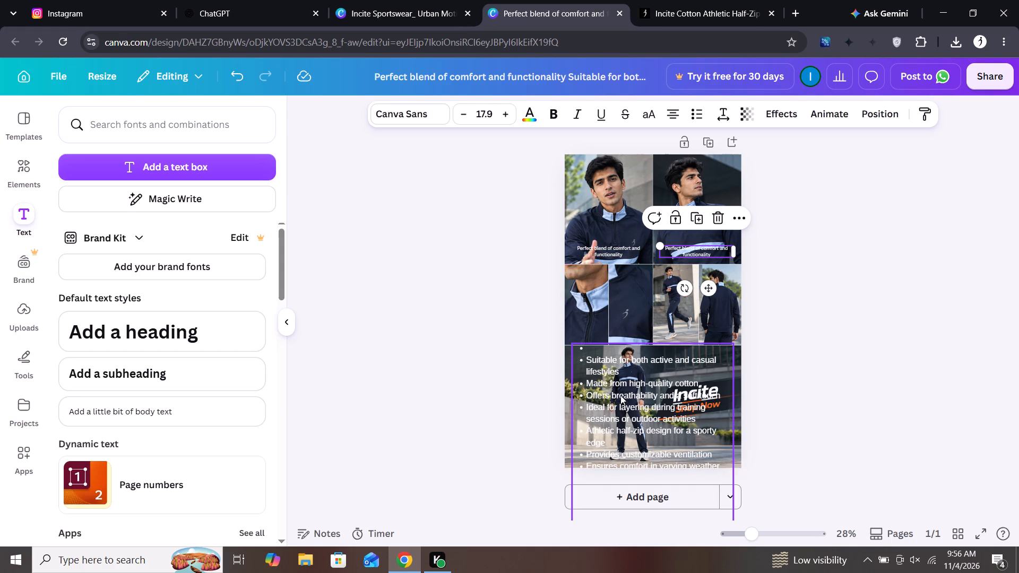
Cut the text "Made from high-quality cotton" from the bullet list over the bottom photo.
left_click(590, 383)
double_click(591, 383)
left_click(591, 383)
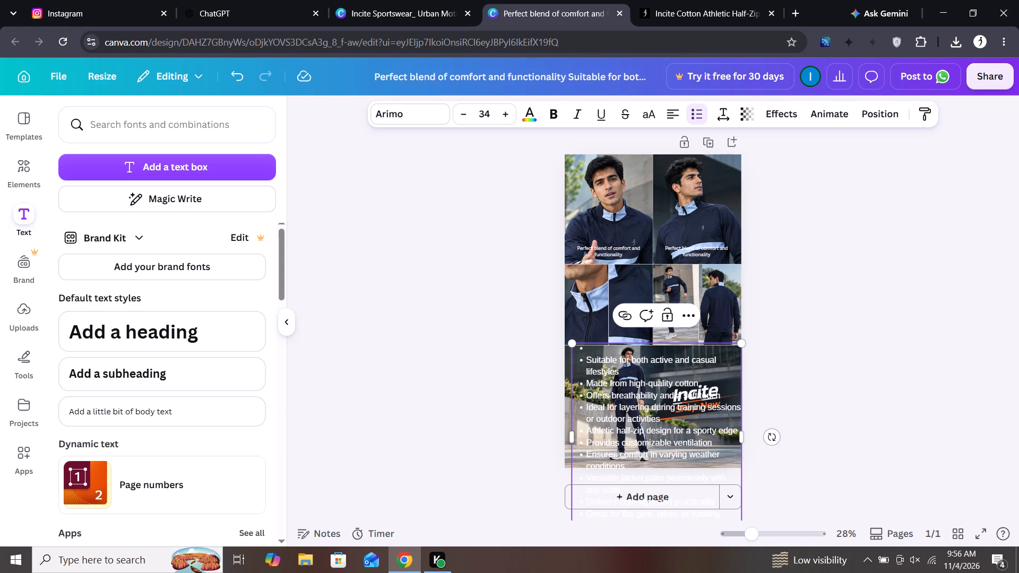
left_click_drag(585, 379, 597, 382)
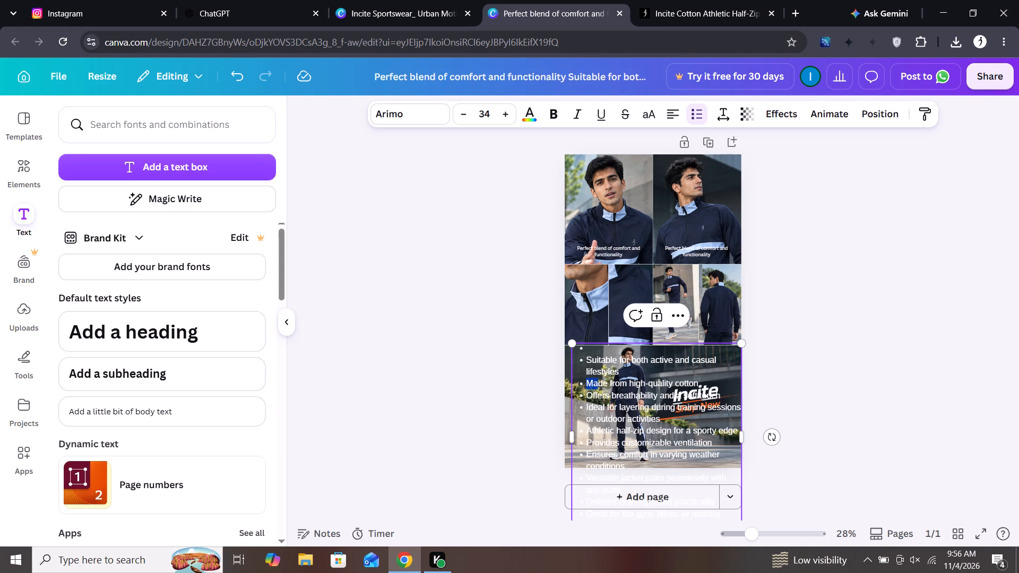
left_click_drag(597, 382, 706, 386)
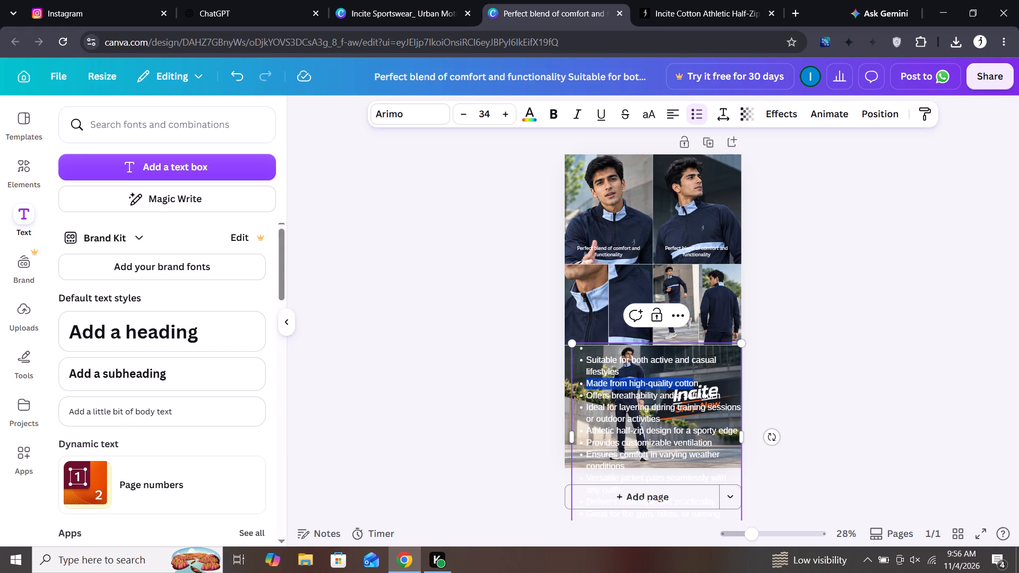
left_click_drag(706, 386, 707, 386)
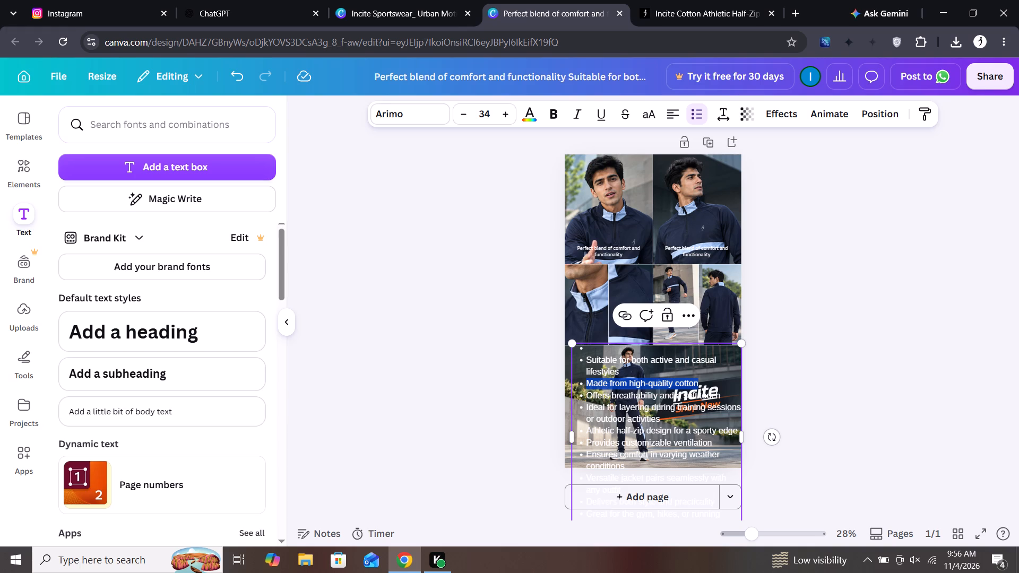
key("ctrl+x")
Replace the duplicate caption's text with "Made from high-quality cotton" and align it vertically with the first caption.
triple_click(702, 250)
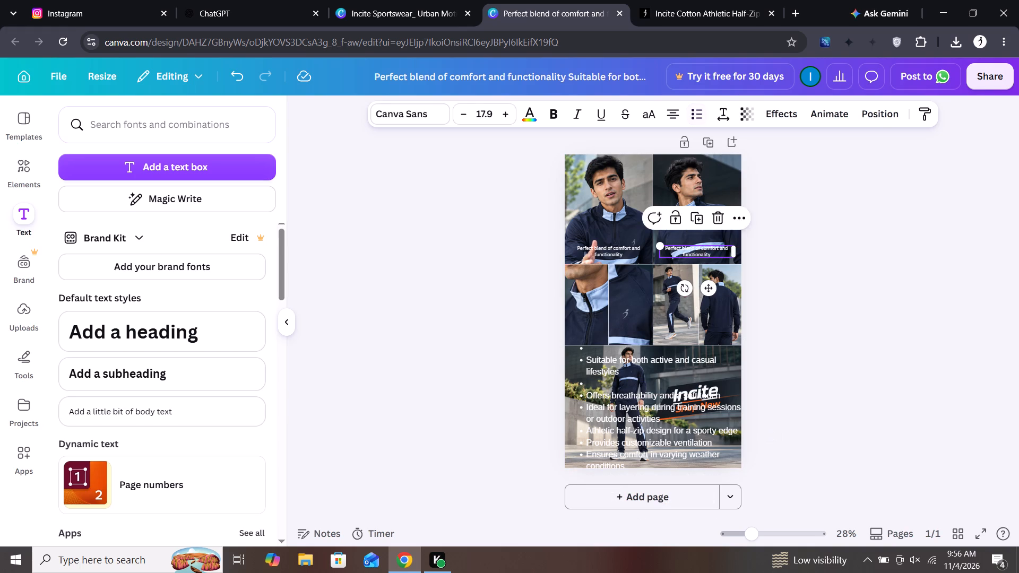
key("ctrl+v")
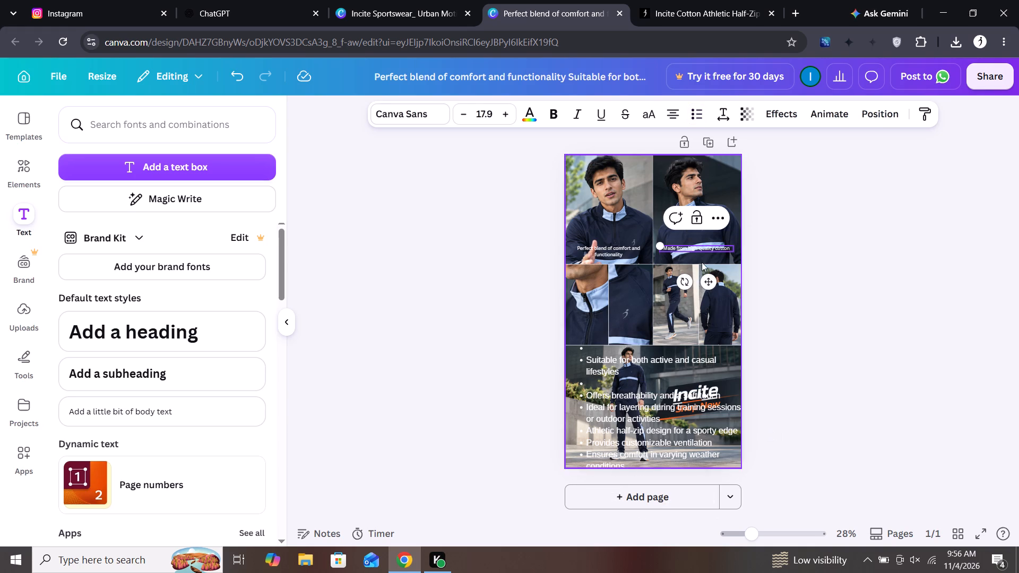
left_click(707, 285)
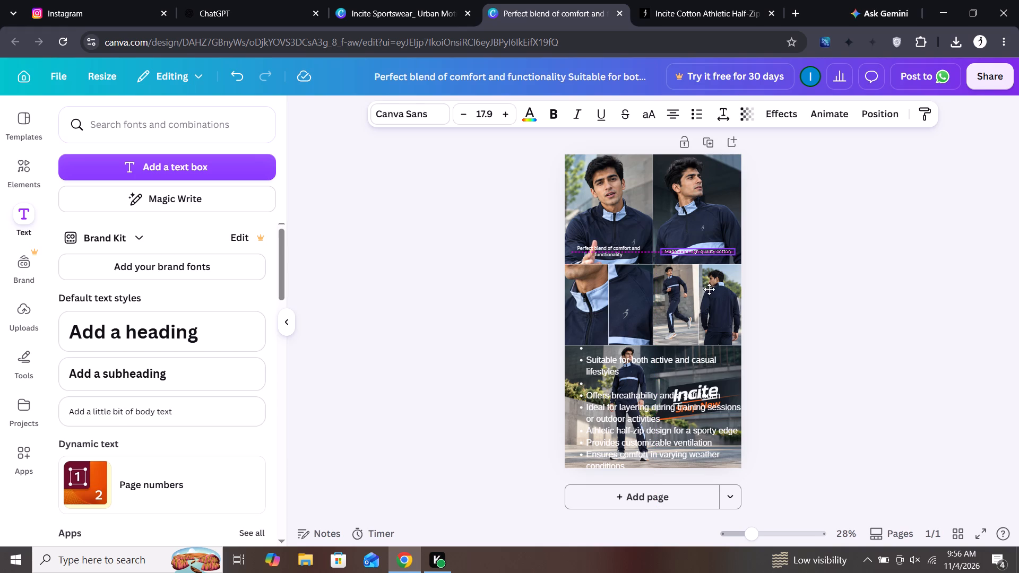
left_click(811, 273)
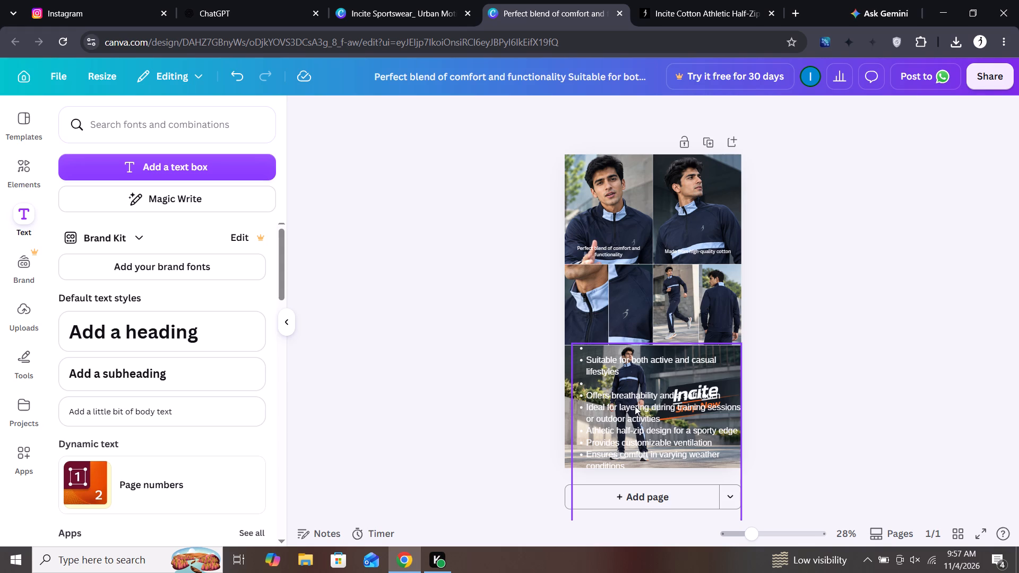
Move the bullet list slightly up and cut its line "Suitable for both active and casual lifestyles".
scroll(615, 441, "down", 2)
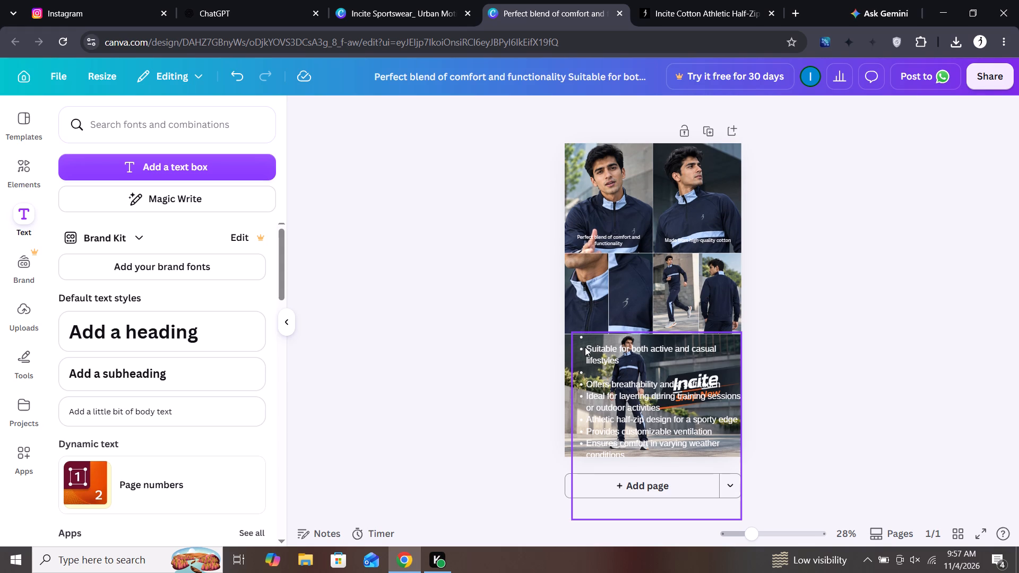
left_click_drag(585, 347, 591, 335)
triple_click(602, 352)
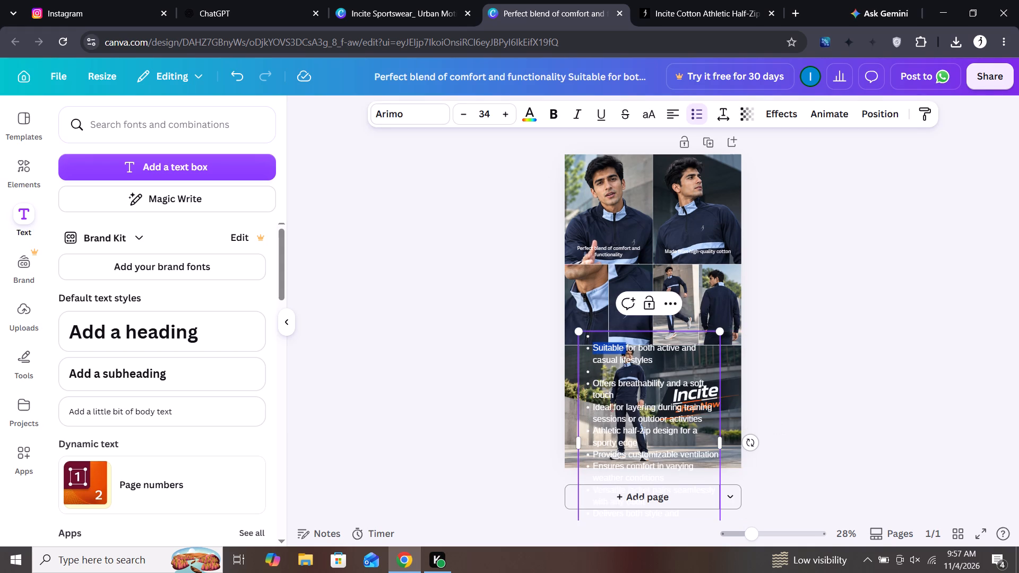
key("ctrl+c")
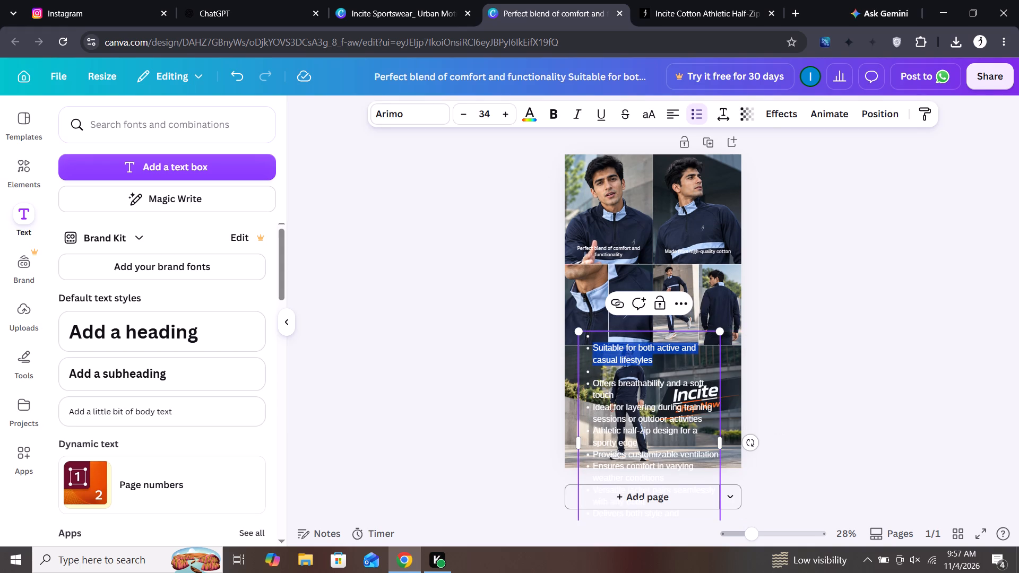
key("ctrl+x")
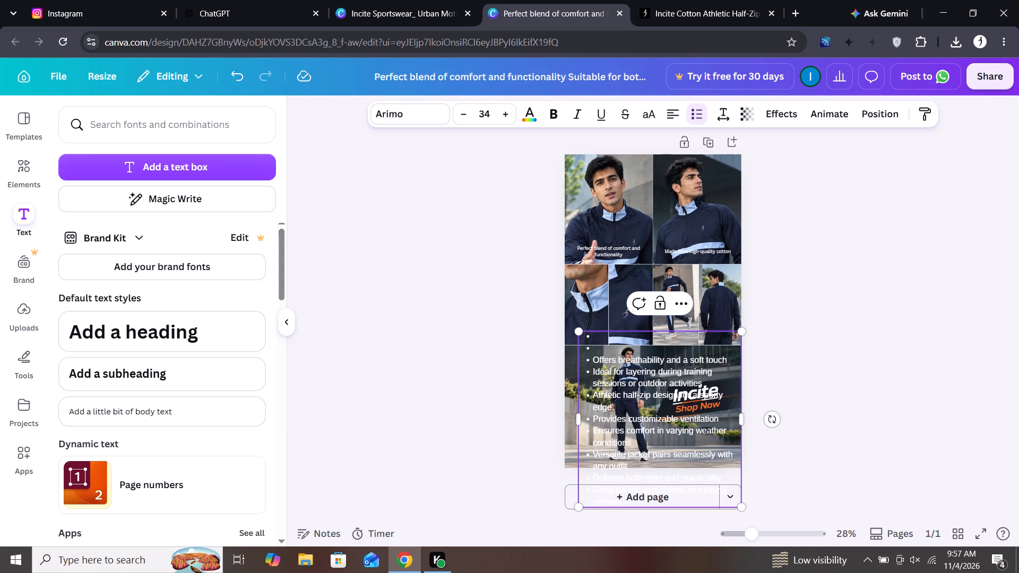
Scale the bullet list down to size 19.2 and replace all its text with "Suitable for both active and casual lifestyles".
left_click(678, 306)
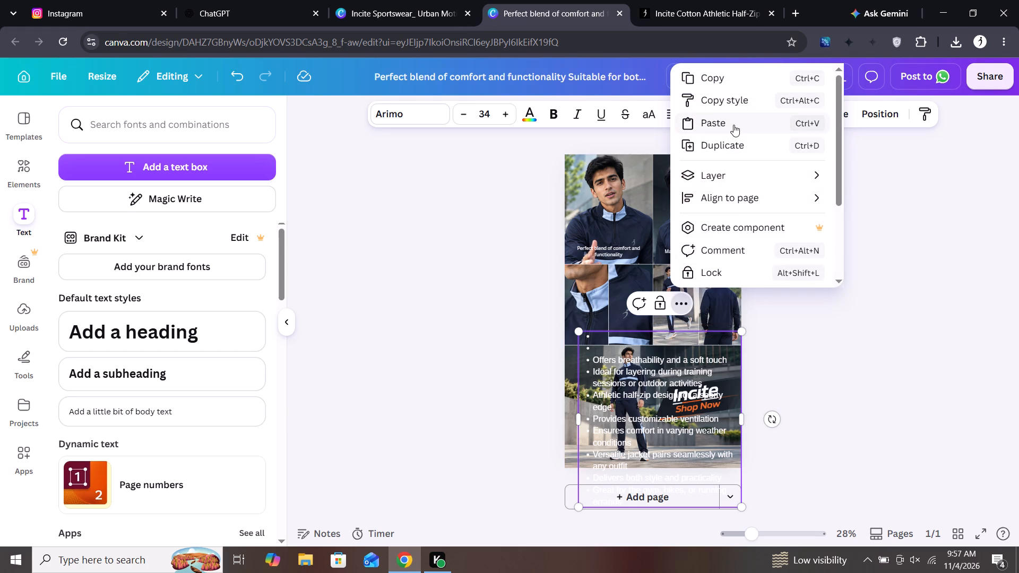
left_click(687, 413)
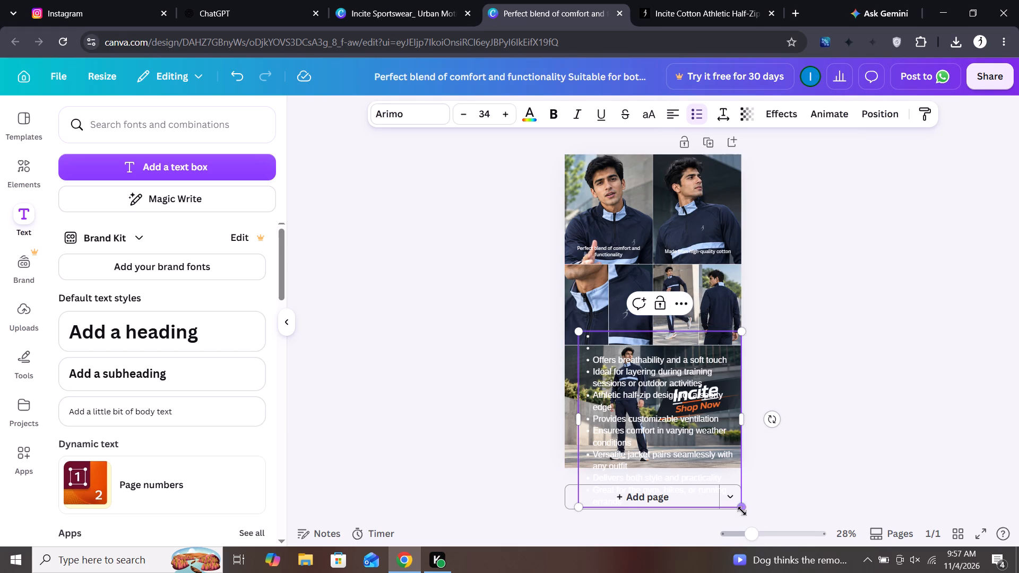
left_click_drag(744, 508, 666, 437)
left_click_drag(626, 375, 635, 387)
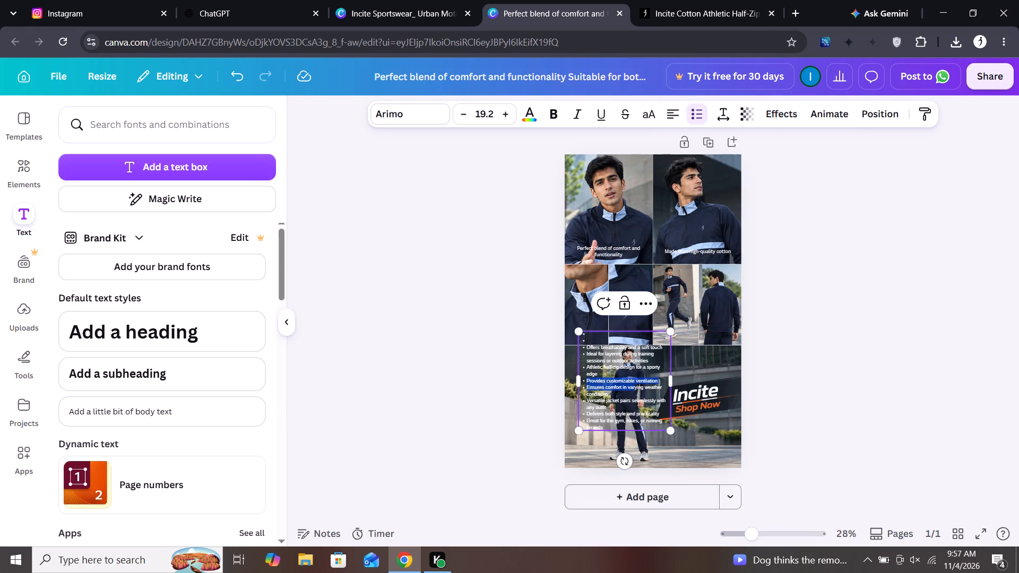
left_click_drag(635, 387, 636, 392)
left_click(652, 299)
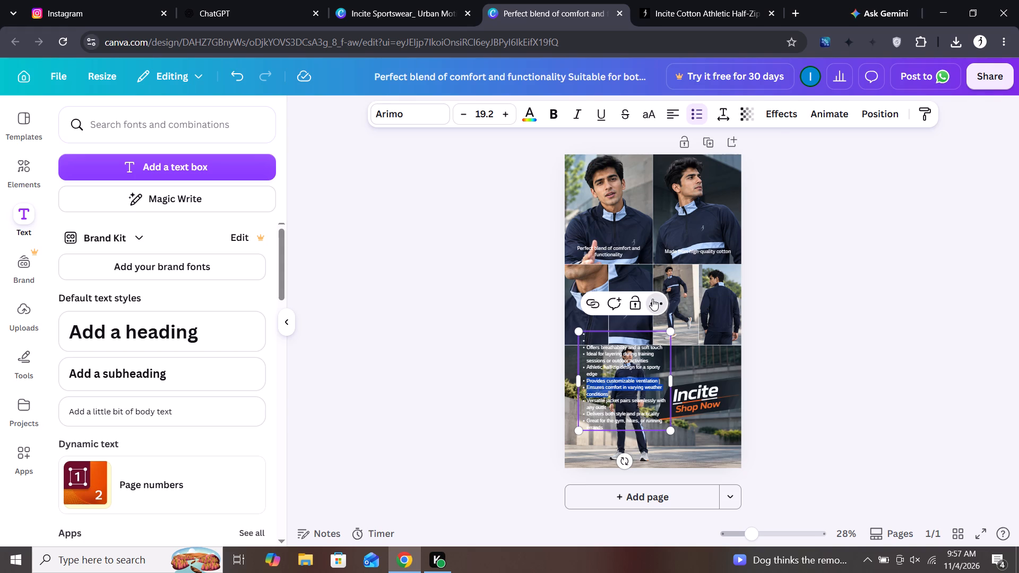
left_click(628, 363)
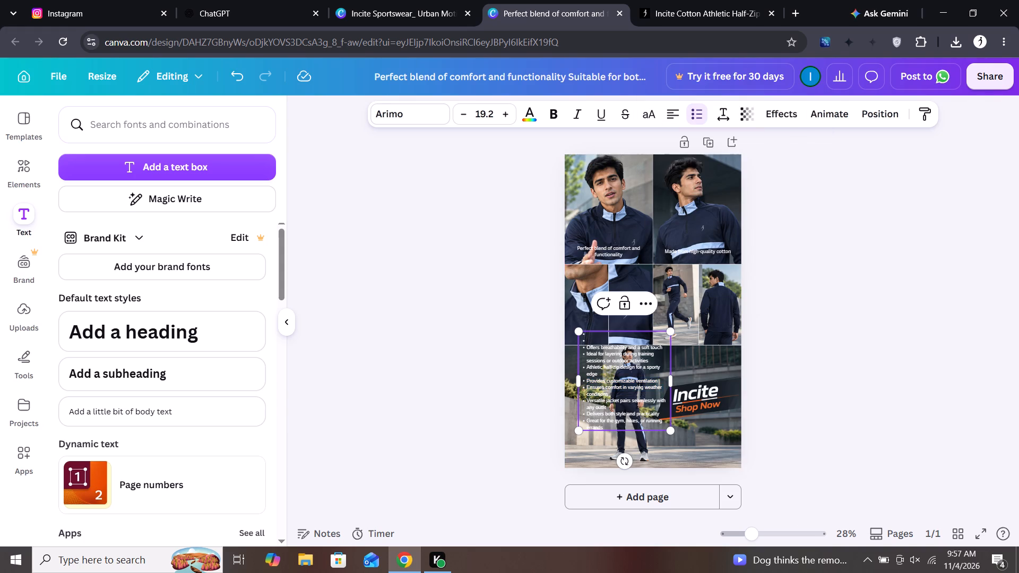
double_click(657, 419)
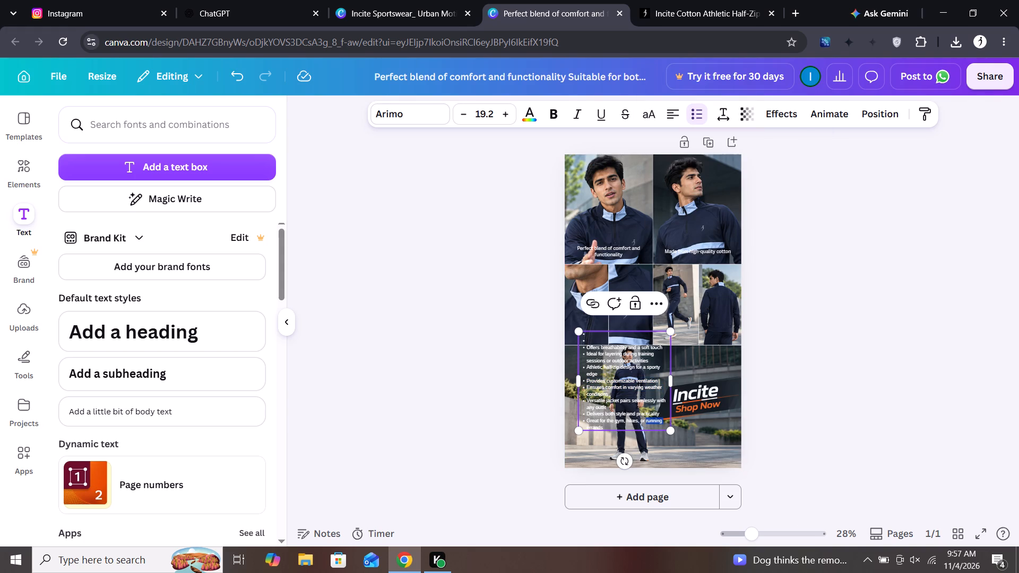
key("ctrl+a")
key("ctrl+v")
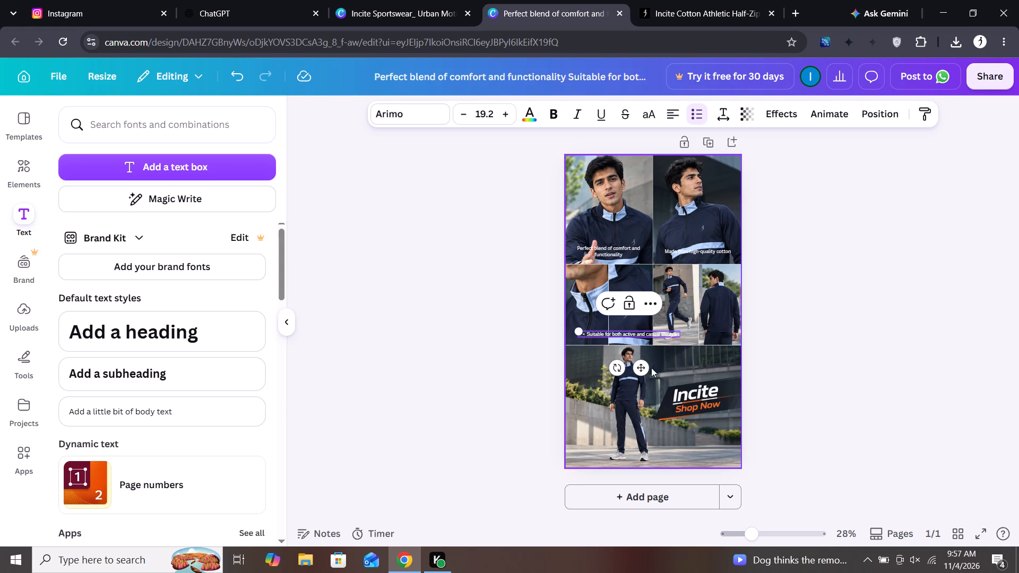
Move the "Suitable for both active and casual lifestyles" caption to the lower part of the bottom photo and enlarge it to size 24.4.
left_click_drag(644, 366, 645, 460)
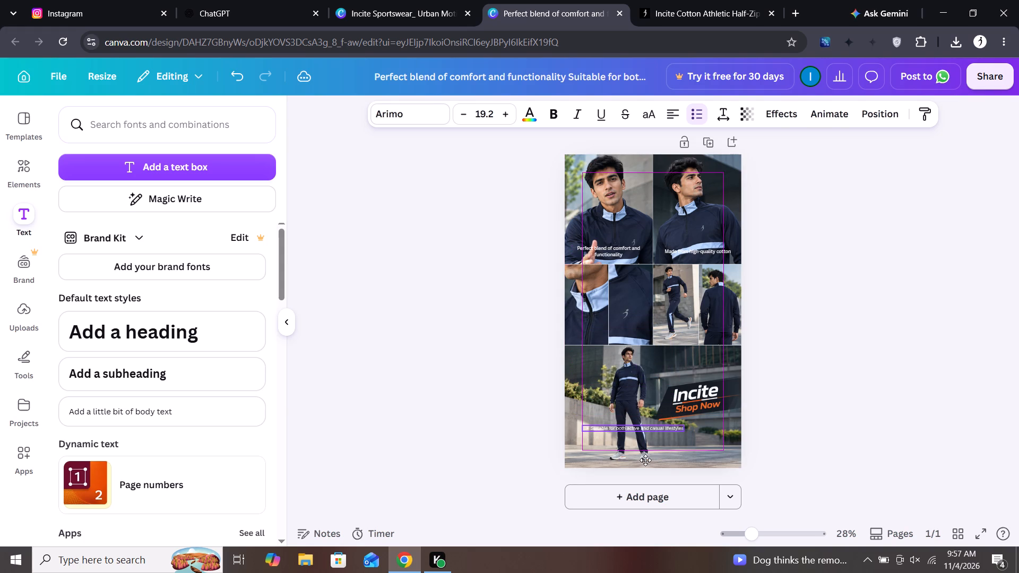
left_click_drag(645, 460, 658, 464)
left_click_drag(697, 439, 699, 439)
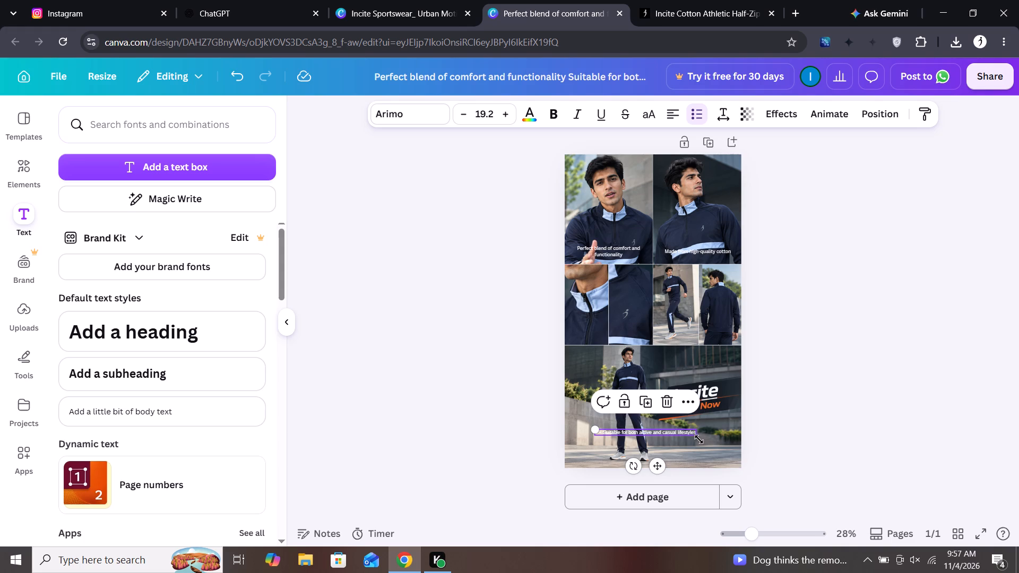
left_click_drag(699, 439, 726, 464)
left_click_drag(675, 468, 666, 472)
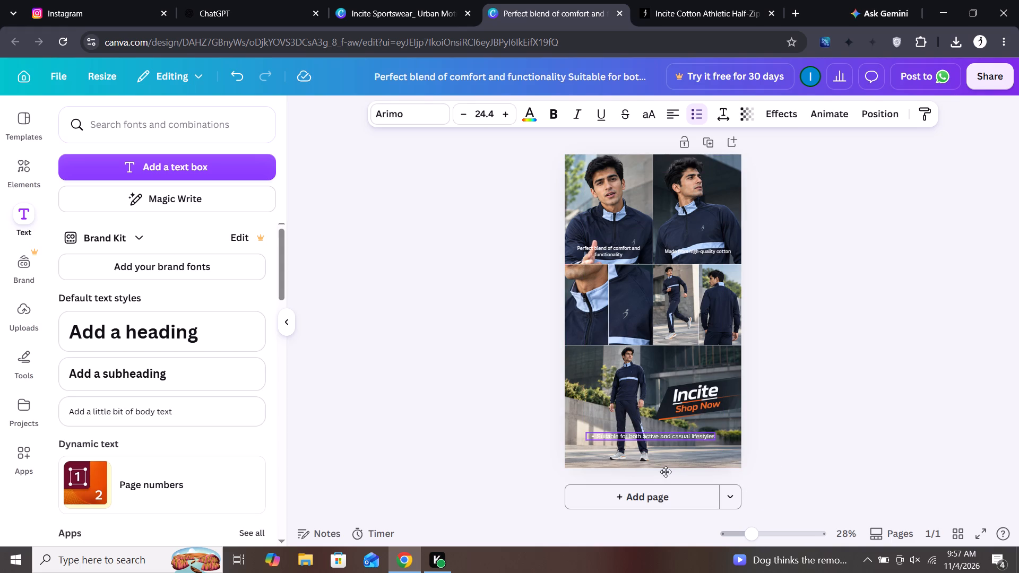
left_click_drag(666, 472, 663, 472)
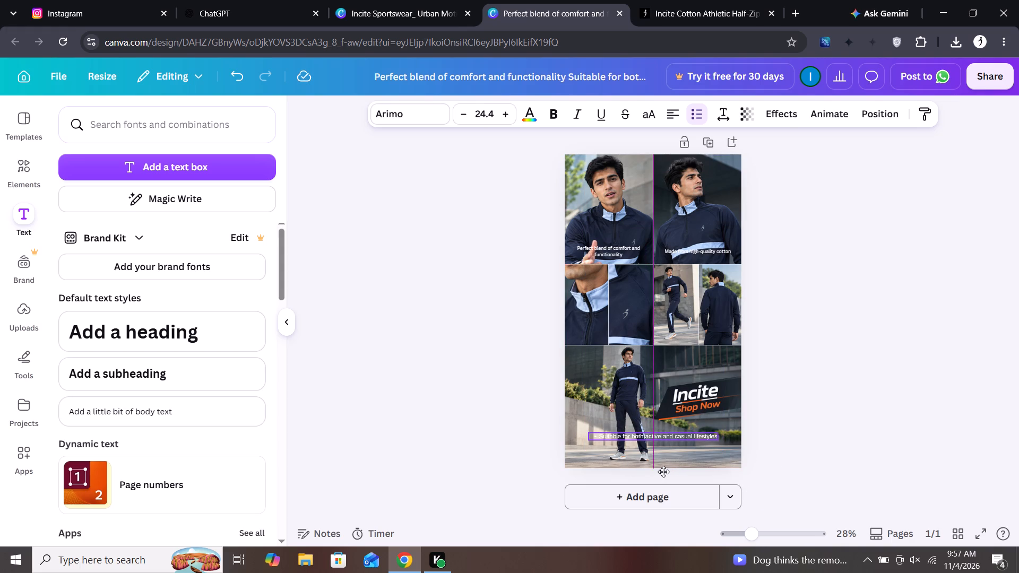
left_click_drag(663, 472, 664, 472)
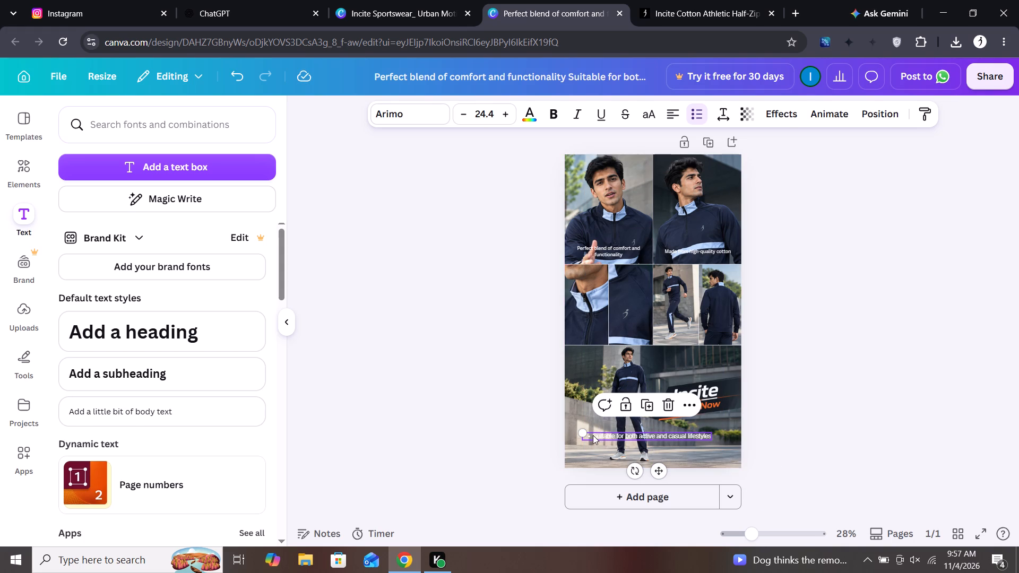
Remove the bullet marker from the "Suitable for both active and casual lifestyles" caption on the bottom photo.
triple_click(593, 435)
left_click(593, 435)
left_click(591, 430)
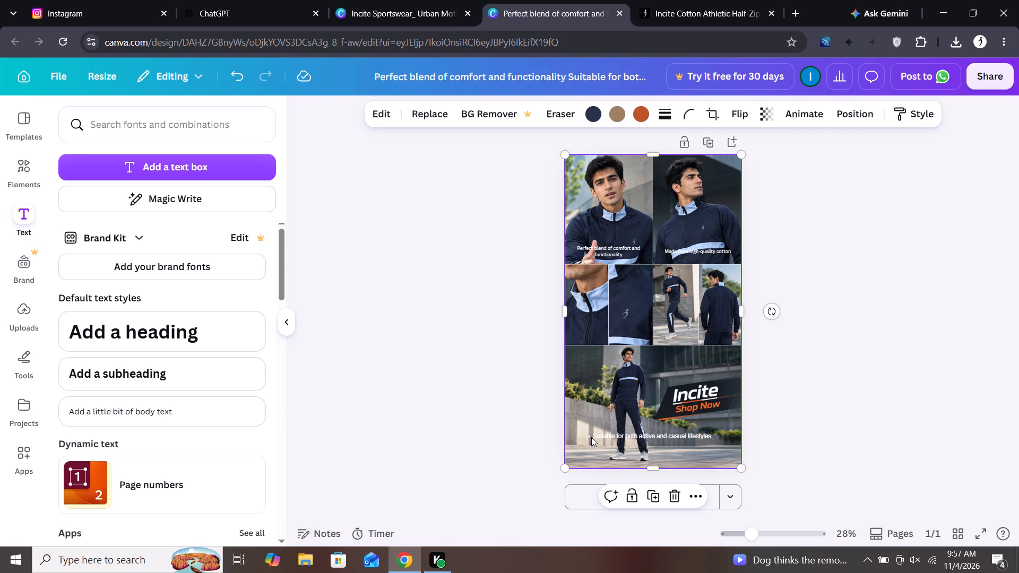
double_click(592, 436)
left_click(592, 436)
left_click(594, 435)
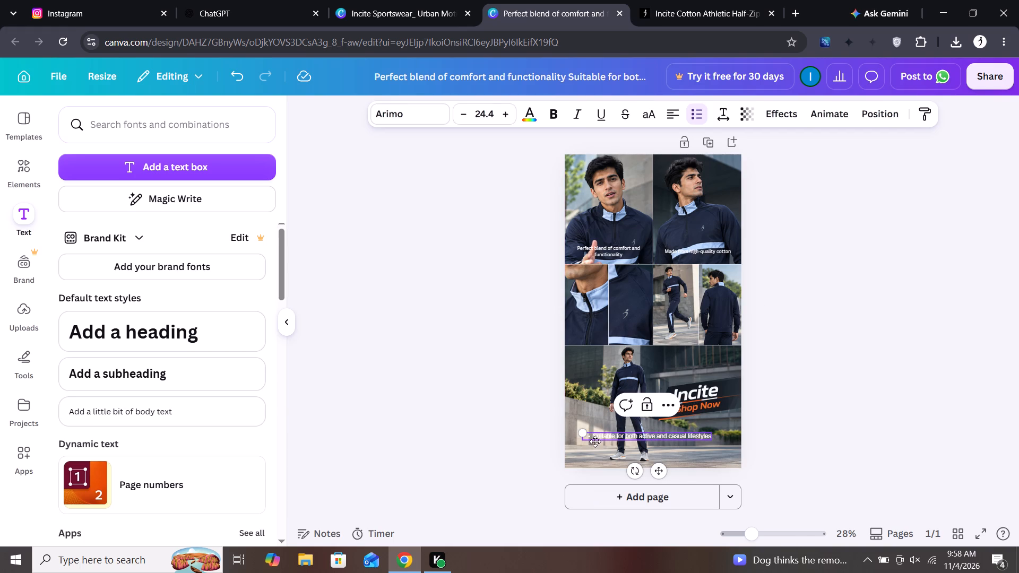
left_click(594, 433)
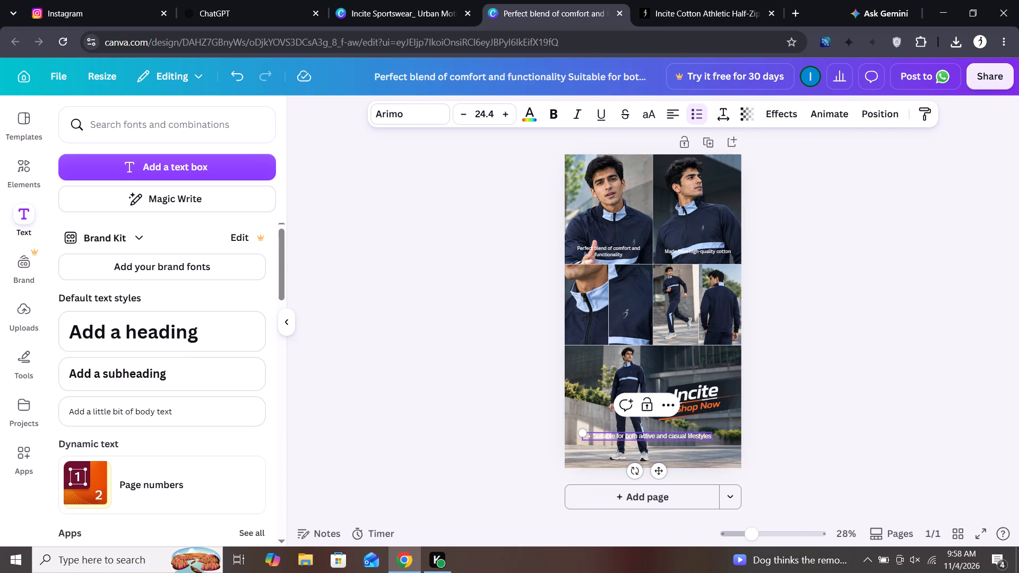
left_click(593, 435)
left_click(593, 435)
key("BackSpace")
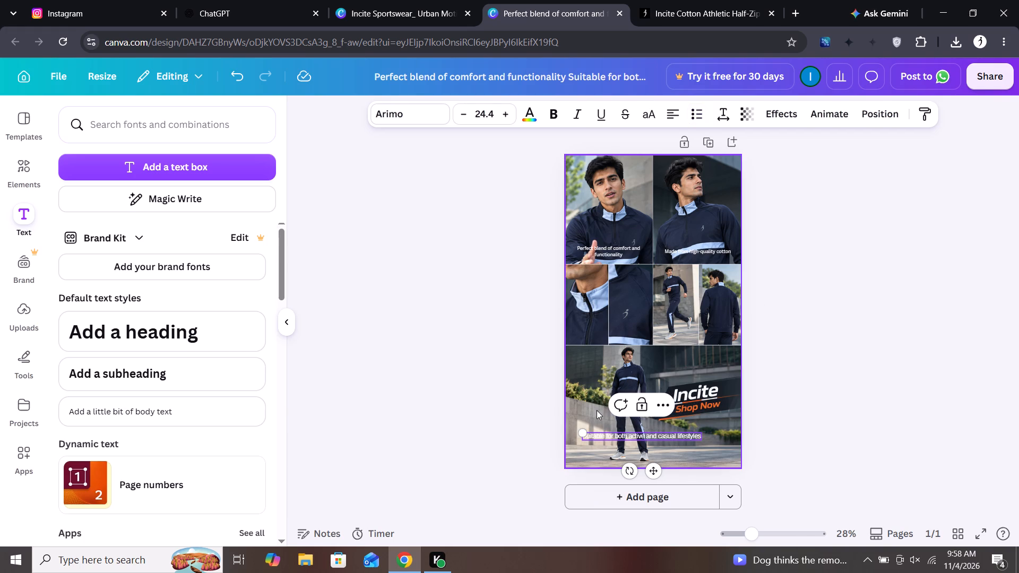
key("Return")
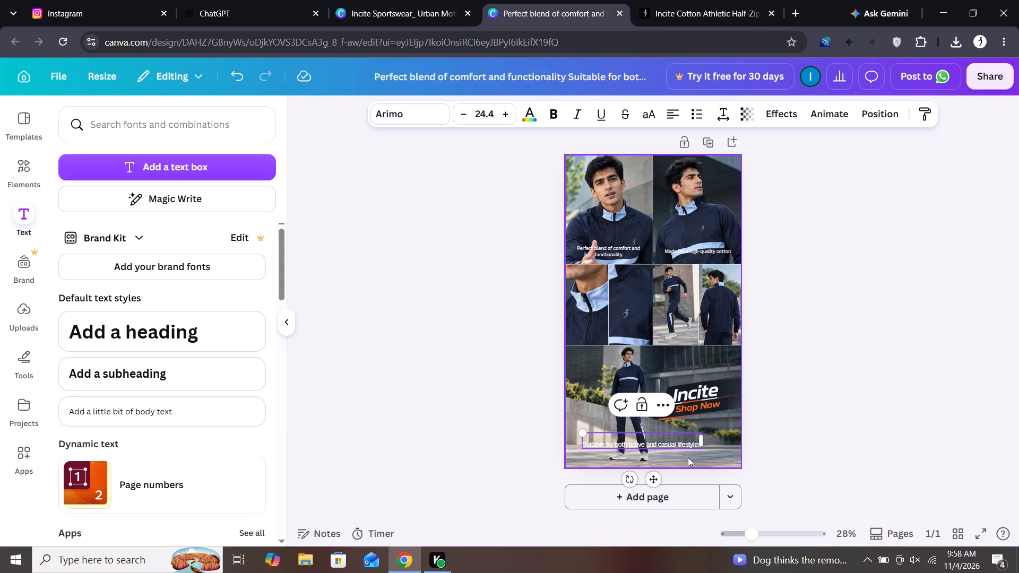
key("BackSpace")
left_click(840, 442)
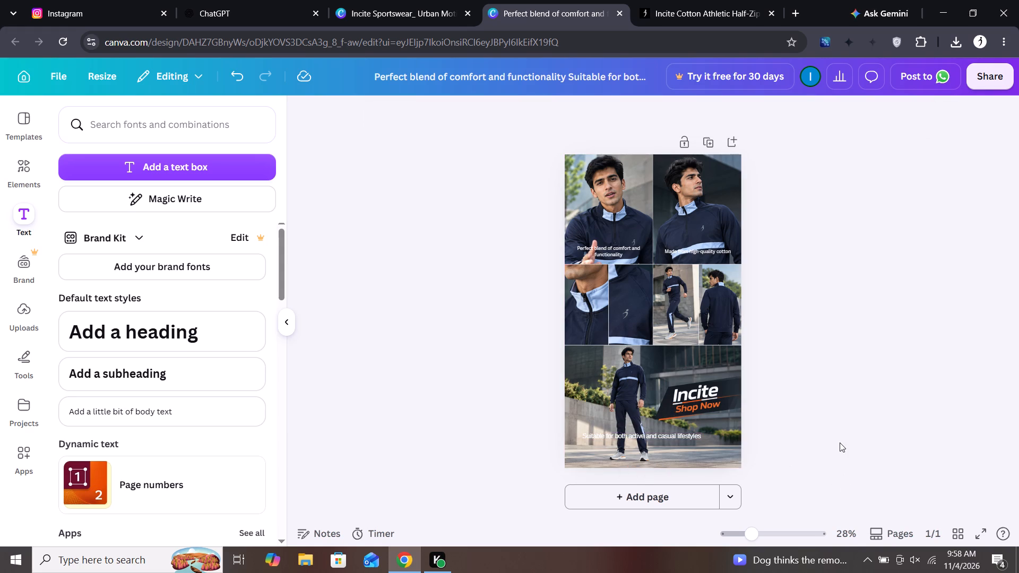
Move the "Suitable for both active and casual lifestyles" caption slightly lower and further right on the bottom photo.
left_click(674, 438)
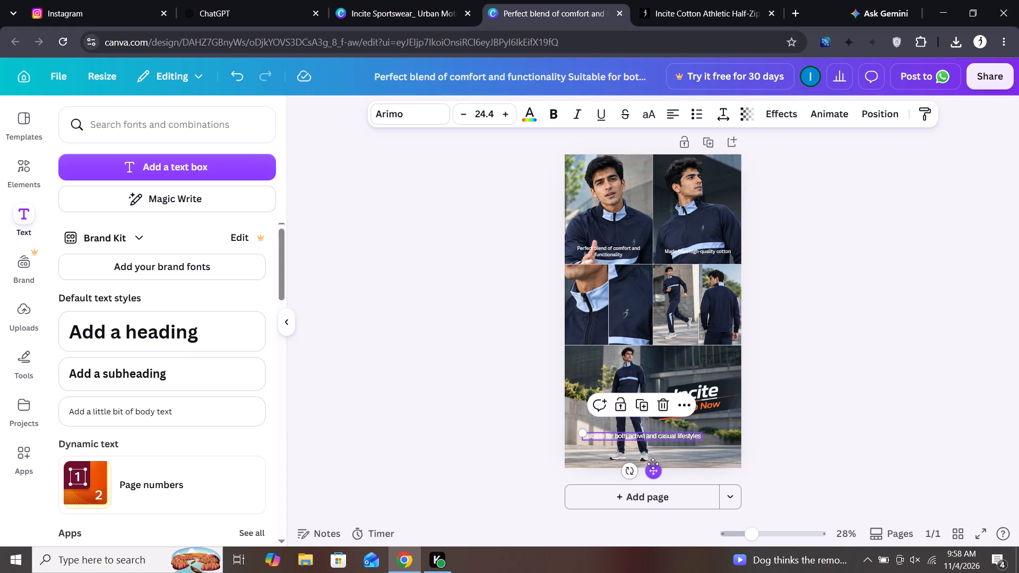
left_click_drag(654, 465, 665, 472)
left_click(877, 350)
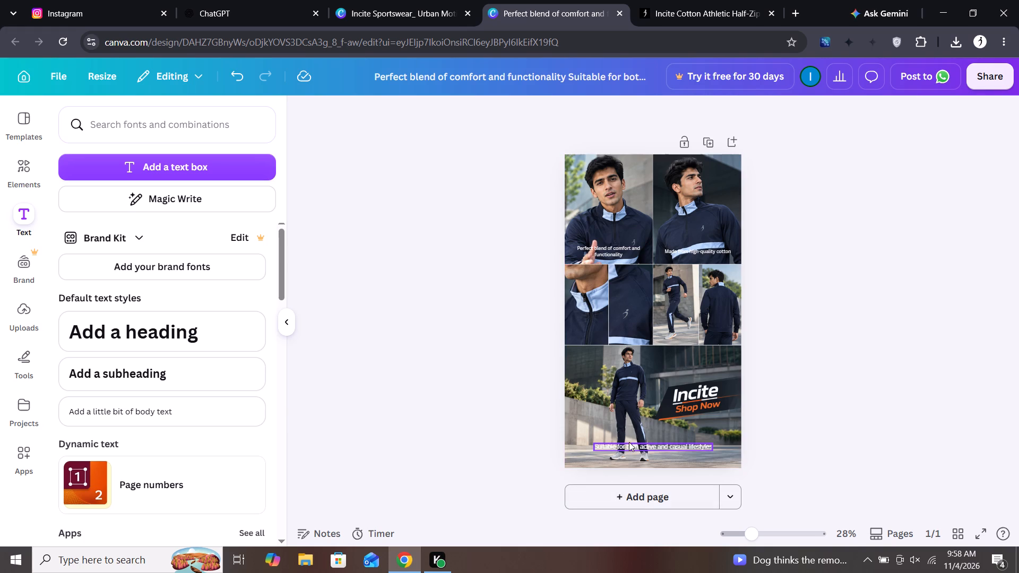
Widen the "Perfect blend of comfort and functionality" caption's text box until the text fits on one line.
left_click(604, 251)
left_click_drag(650, 251, 667, 250)
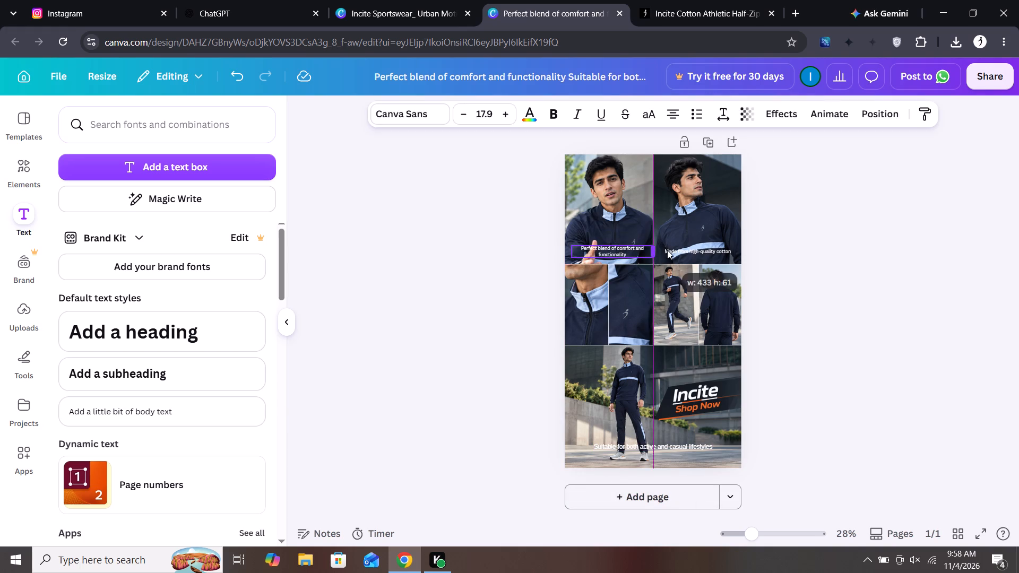
left_click_drag(667, 250, 686, 249)
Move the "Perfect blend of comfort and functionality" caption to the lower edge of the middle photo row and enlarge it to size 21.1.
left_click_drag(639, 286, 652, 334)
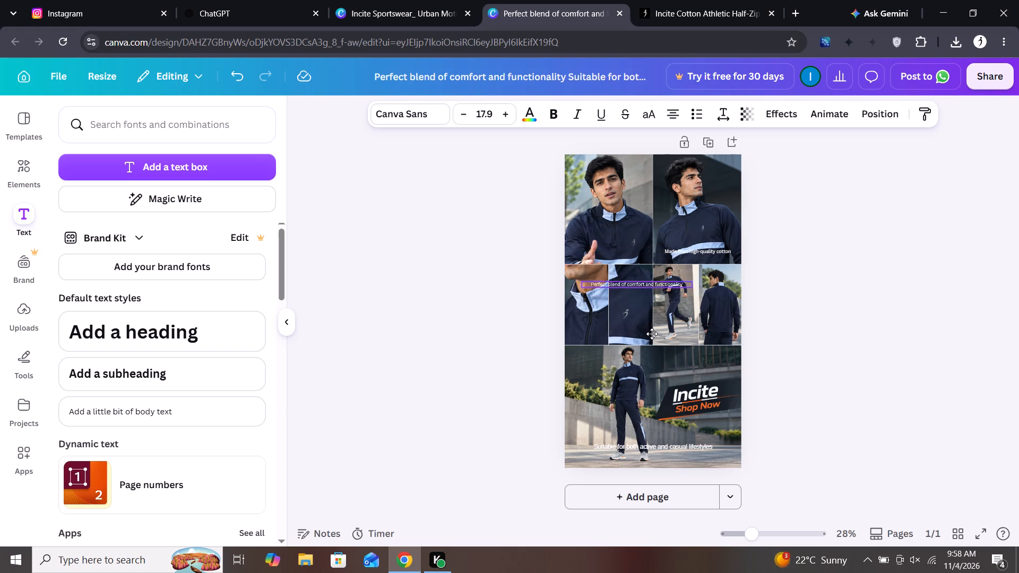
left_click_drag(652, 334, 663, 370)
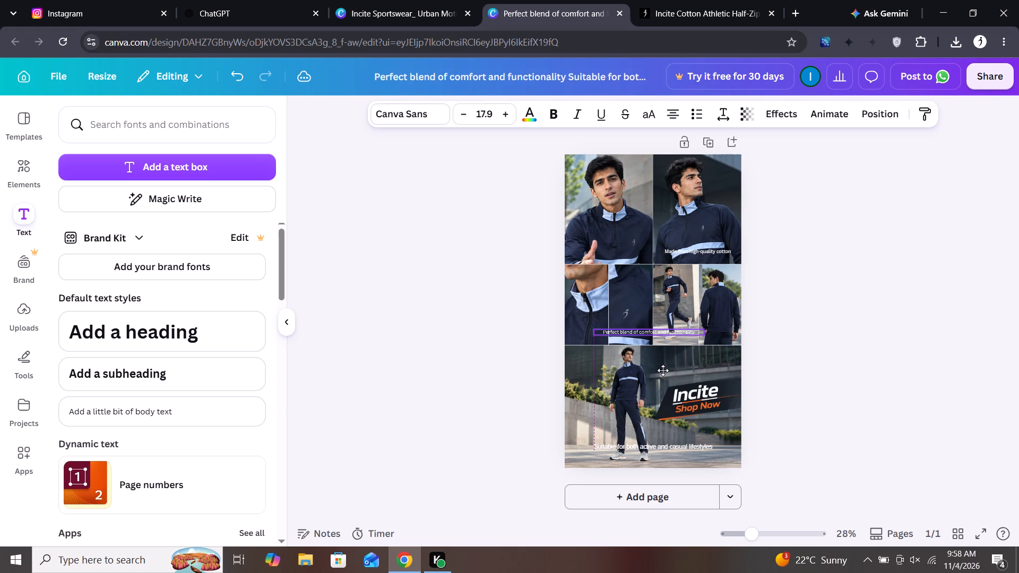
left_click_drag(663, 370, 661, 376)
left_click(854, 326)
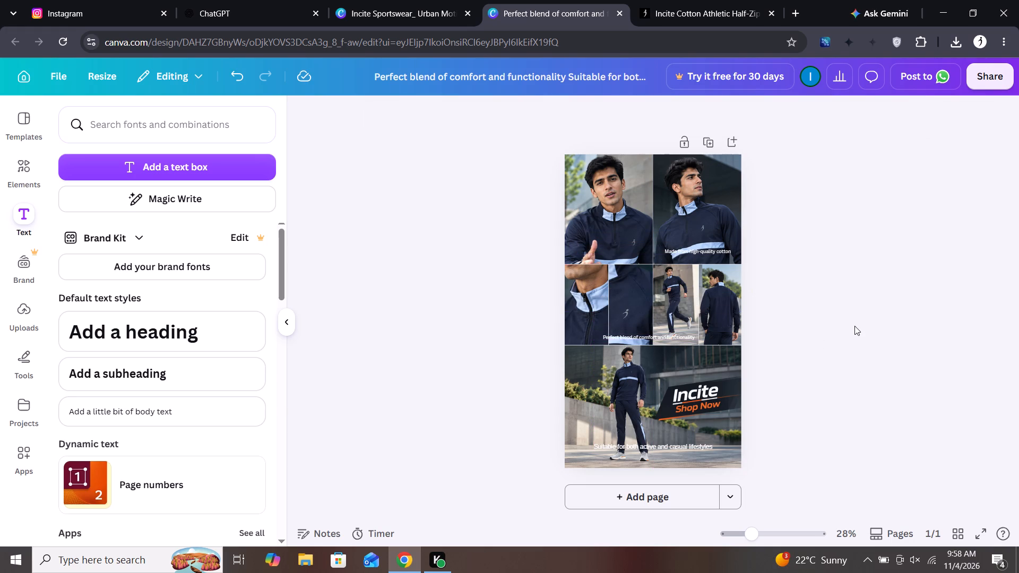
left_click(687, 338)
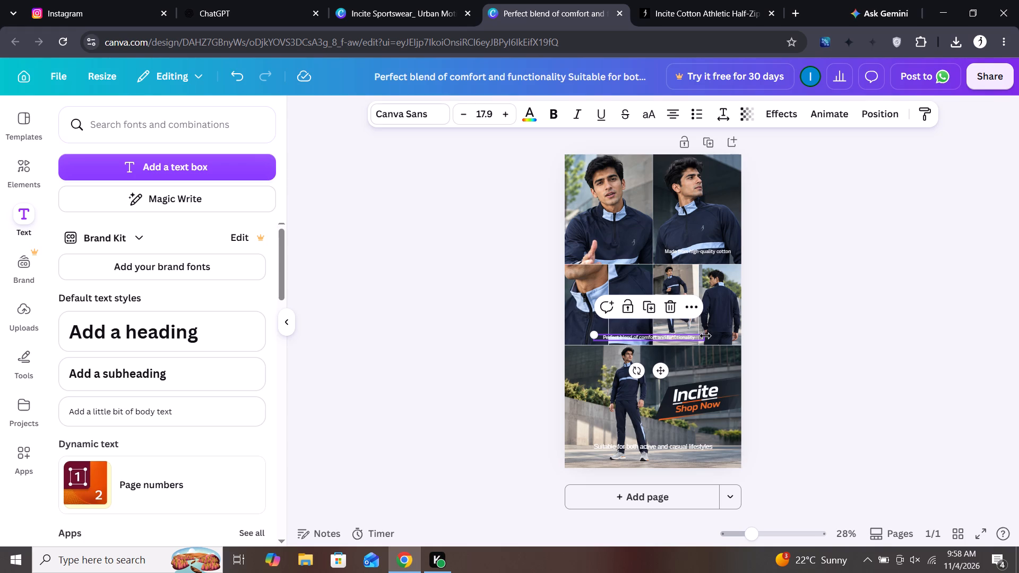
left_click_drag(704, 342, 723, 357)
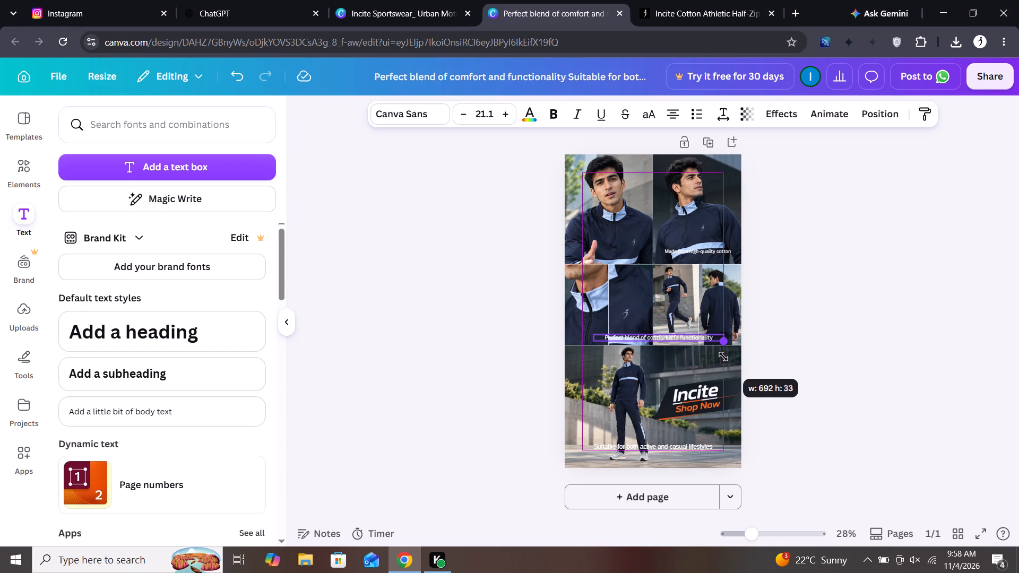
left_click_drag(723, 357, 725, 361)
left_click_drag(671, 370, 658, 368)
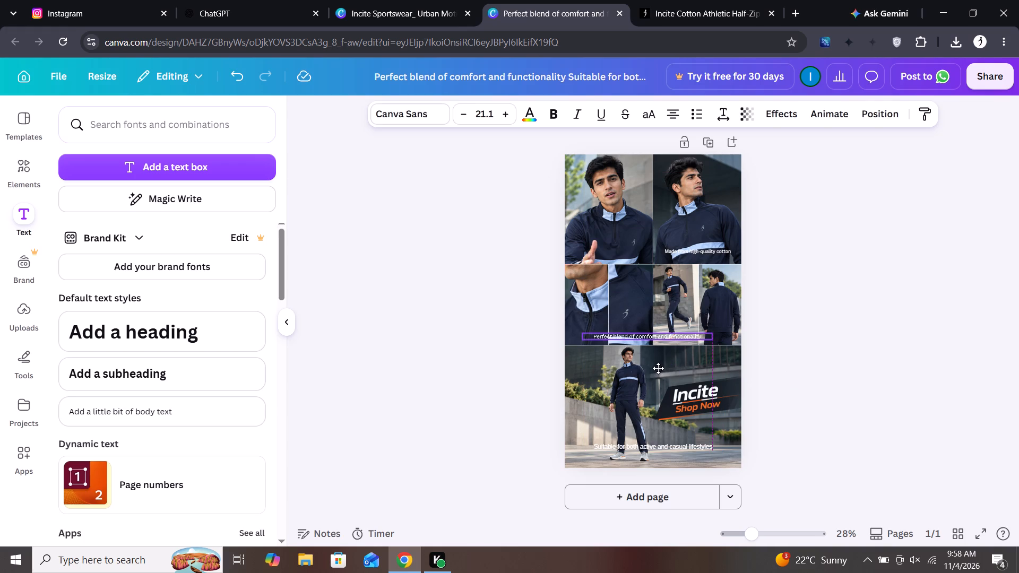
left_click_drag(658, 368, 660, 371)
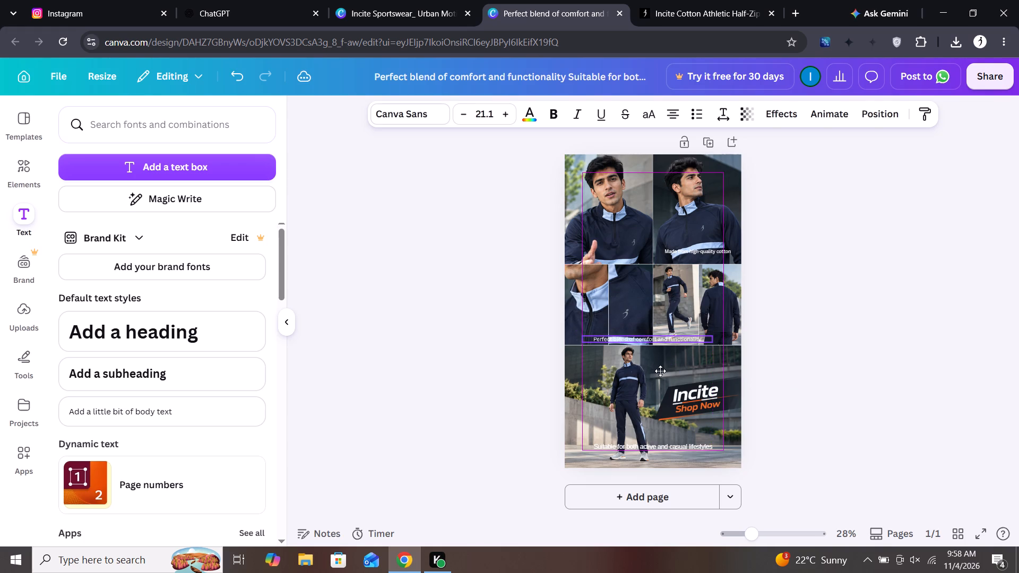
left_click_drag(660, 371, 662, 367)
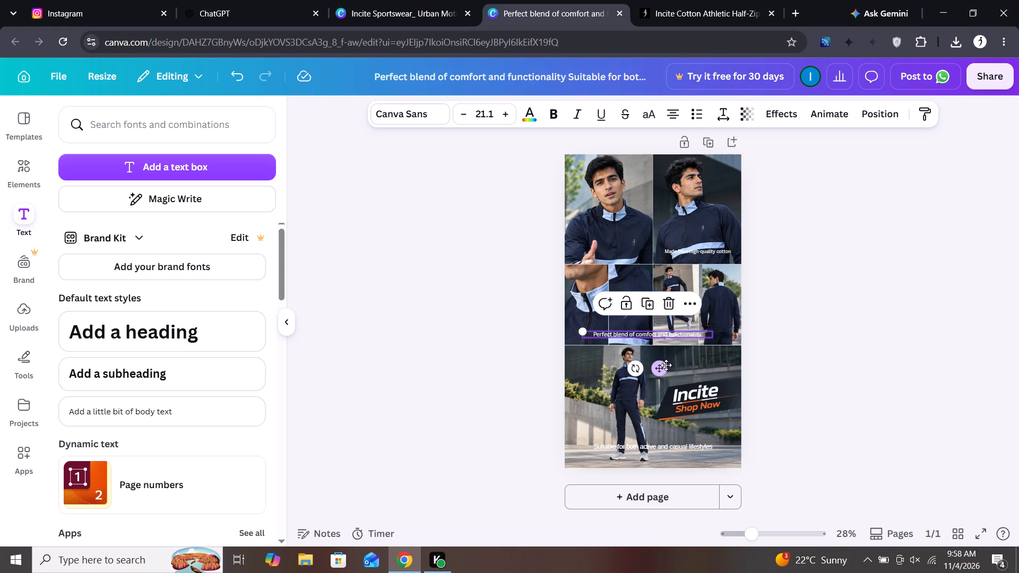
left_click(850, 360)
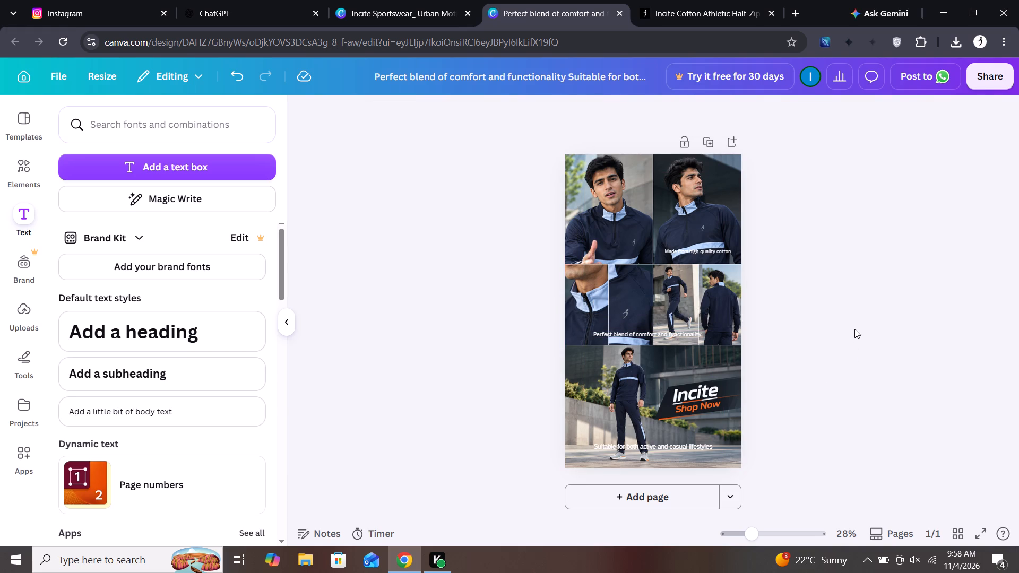
Scale the "Perfect blend of comfort and functionality" caption to size 17.9 and move it onto the top-left photo, level with the cotton caption.
left_click(710, 335)
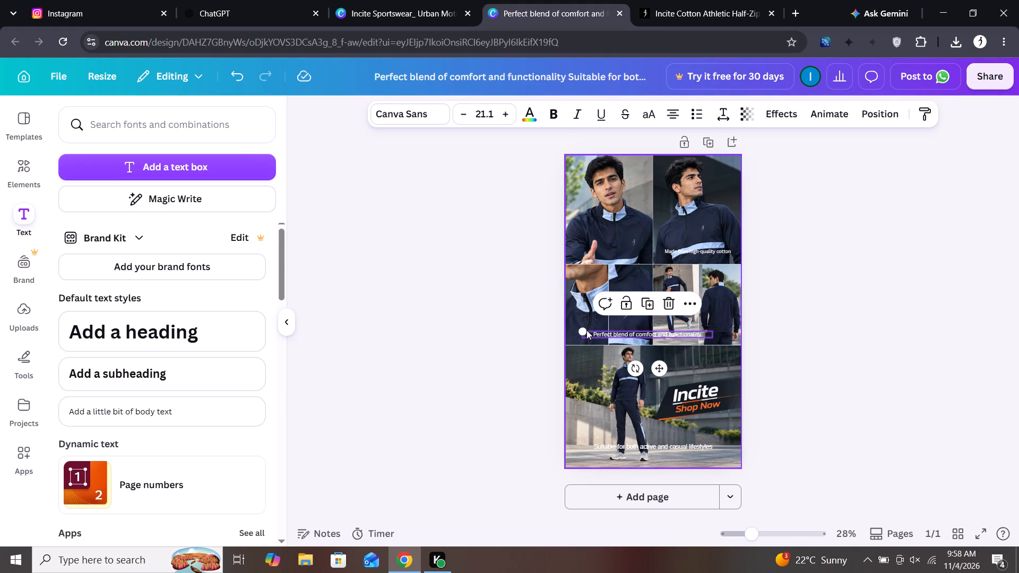
left_click_drag(585, 329, 631, 340)
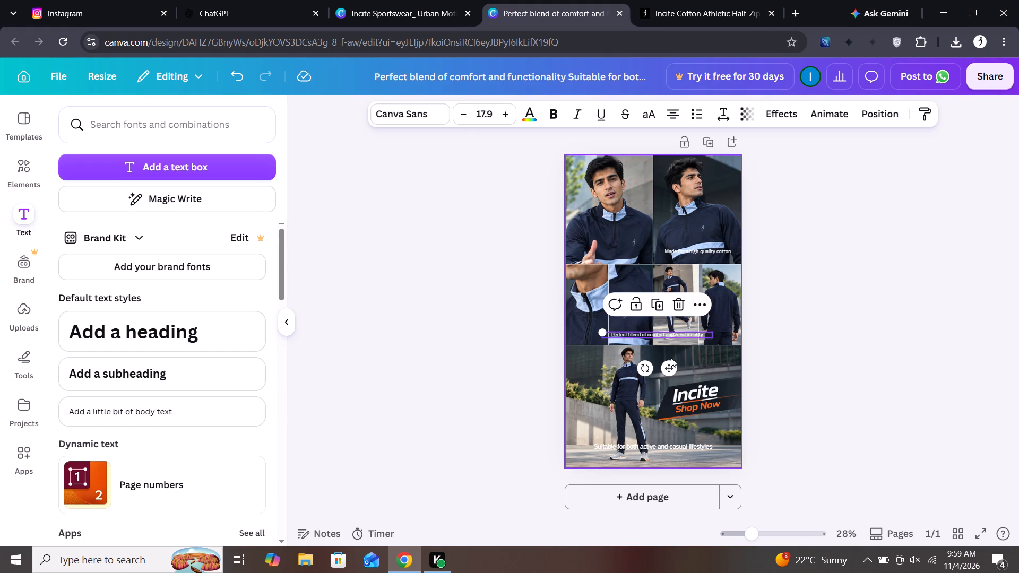
left_click_drag(669, 371, 631, 289)
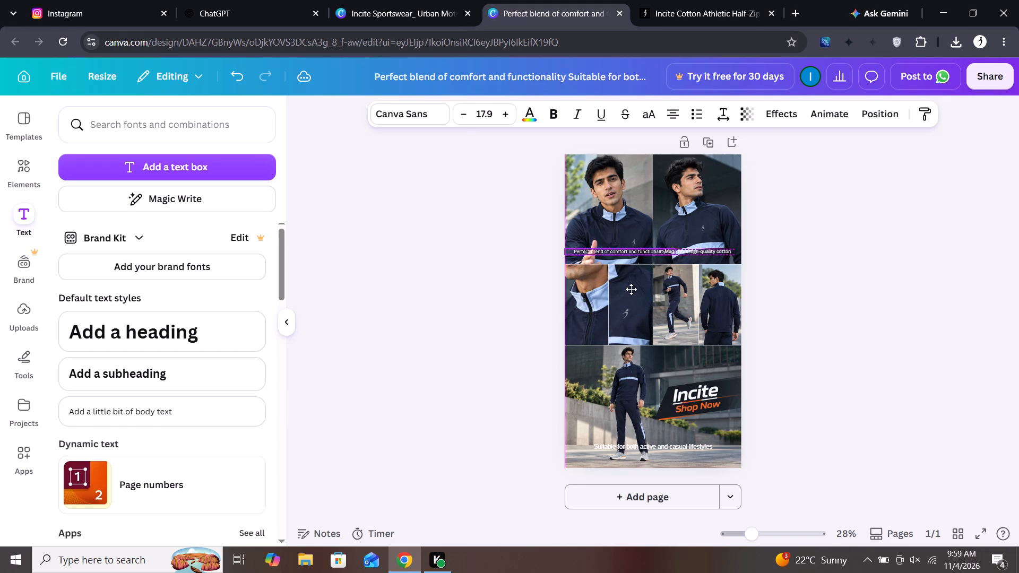
left_click_drag(631, 289, 627, 289)
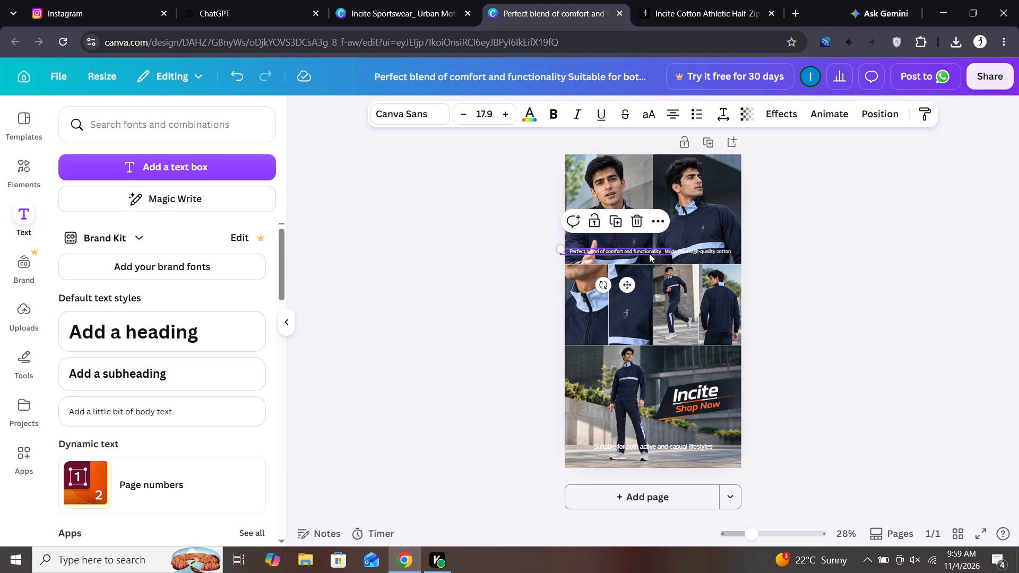
Shorten the top-left photo's caption to "Perfect blend of comfort" by deleting "and functionality".
left_click(649, 254)
double_click(651, 252)
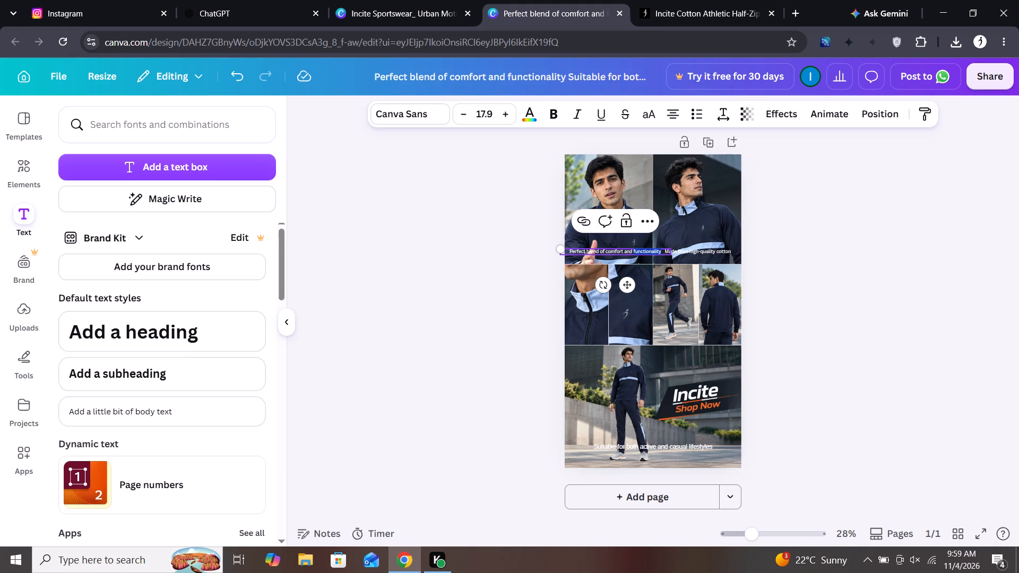
key("BackSpace")
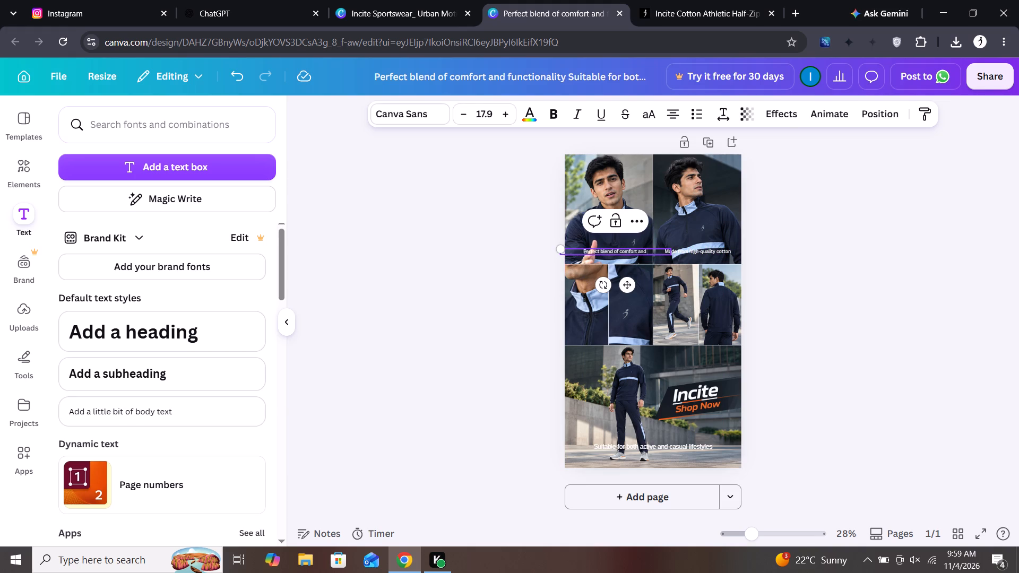
key("BackSpace")
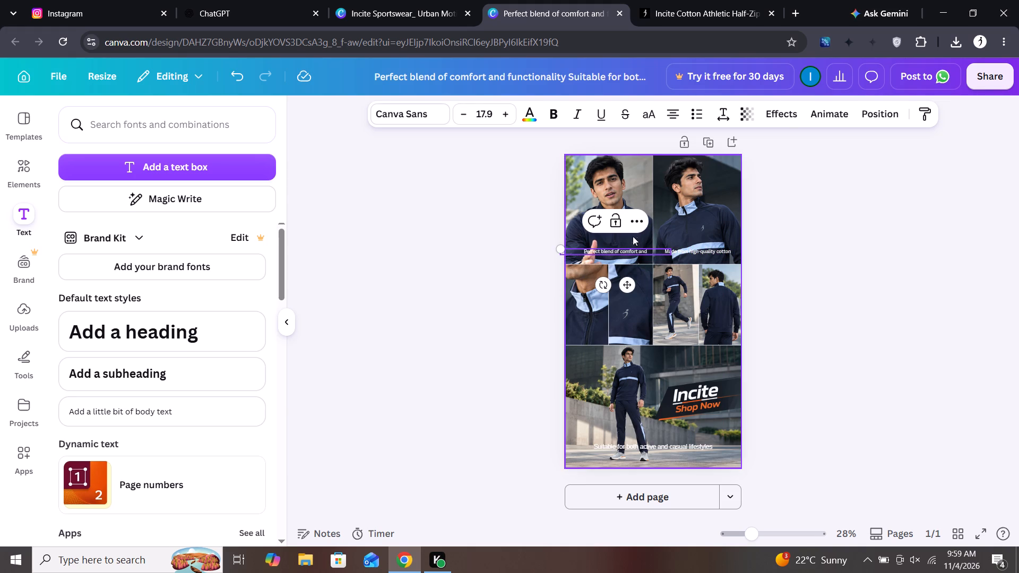
double_click(645, 249)
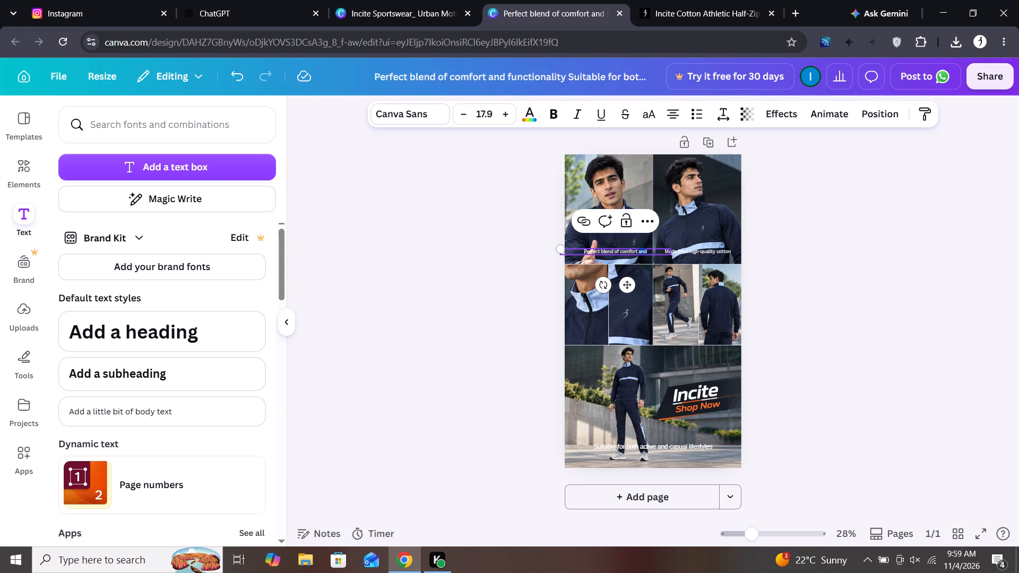
key("BackSpace")
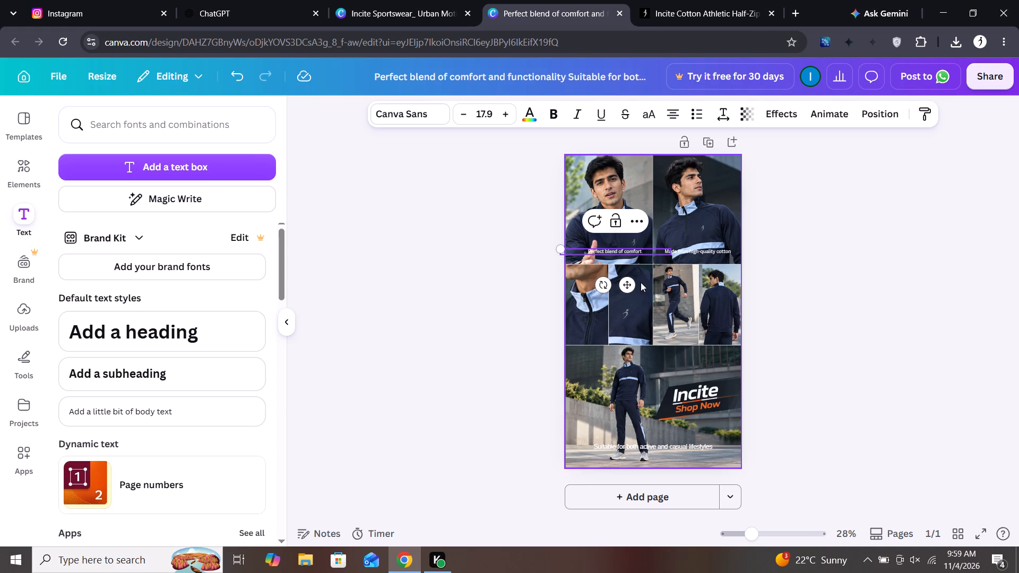
left_click(694, 253)
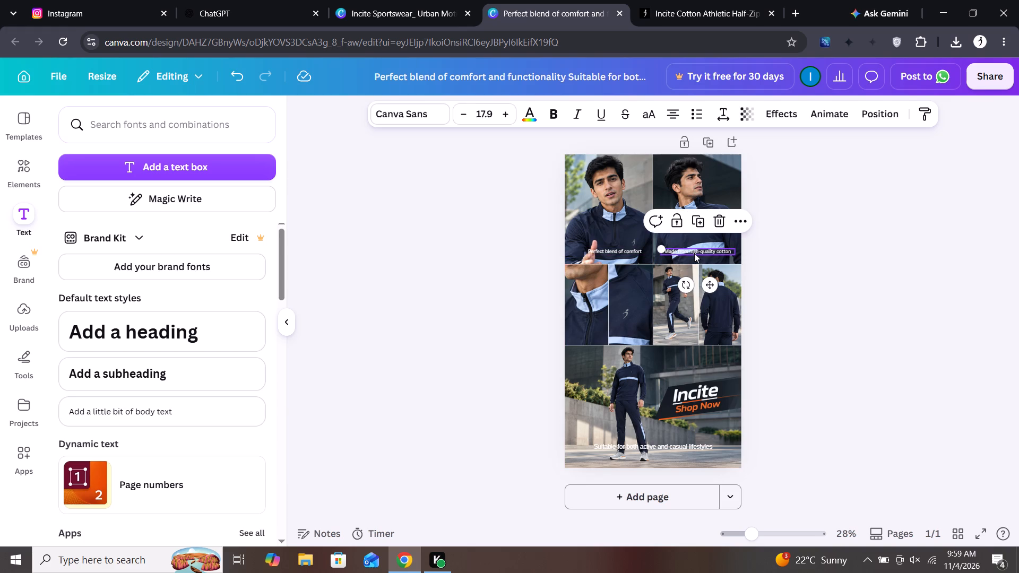
Shift the "Perfect blend of comfort" caption slightly left and down to sit more centrally on the top-left photo.
left_click(628, 250)
left_click_drag(627, 286, 614, 289)
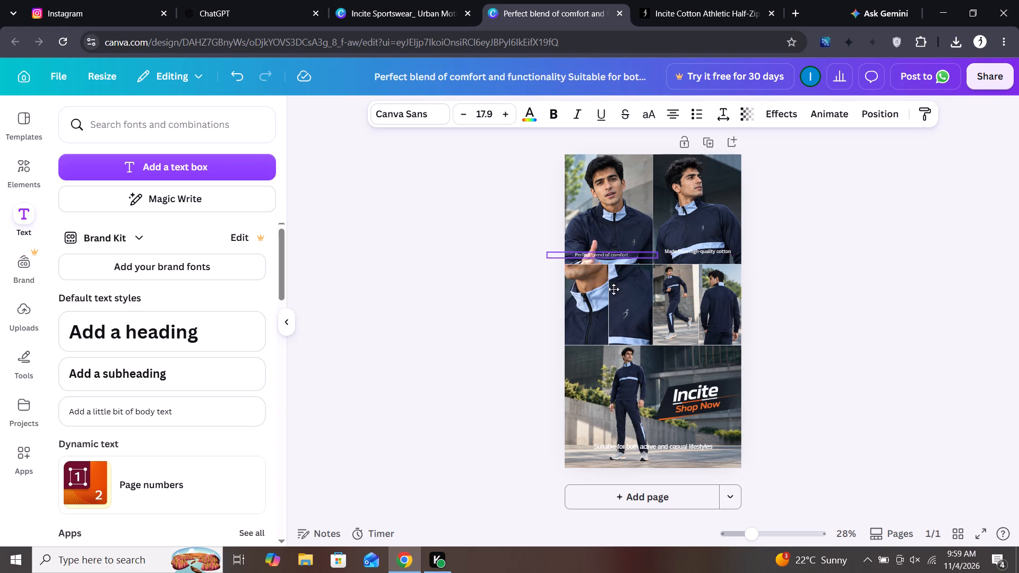
left_click_drag(614, 289, 615, 288)
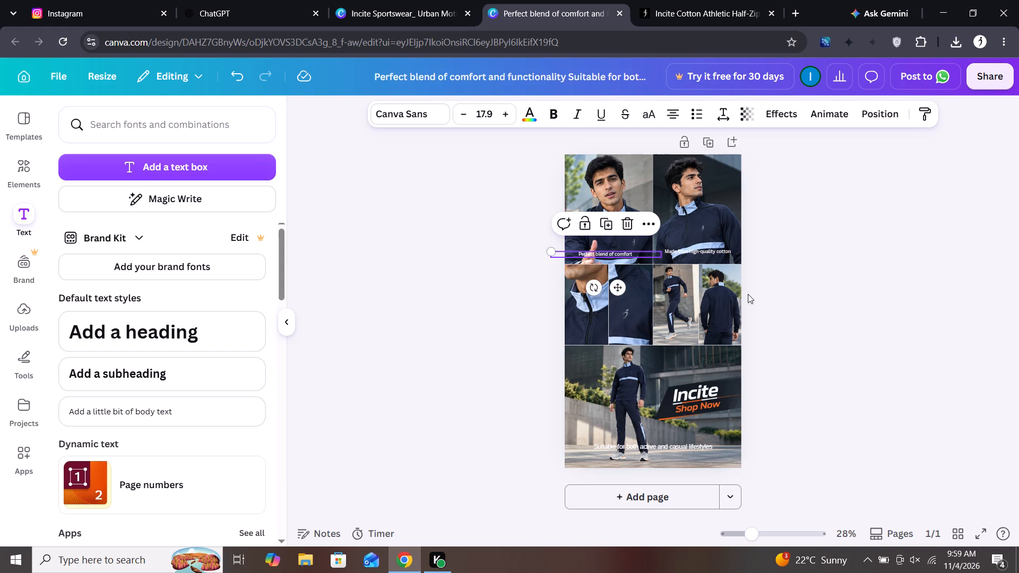
left_click(769, 288)
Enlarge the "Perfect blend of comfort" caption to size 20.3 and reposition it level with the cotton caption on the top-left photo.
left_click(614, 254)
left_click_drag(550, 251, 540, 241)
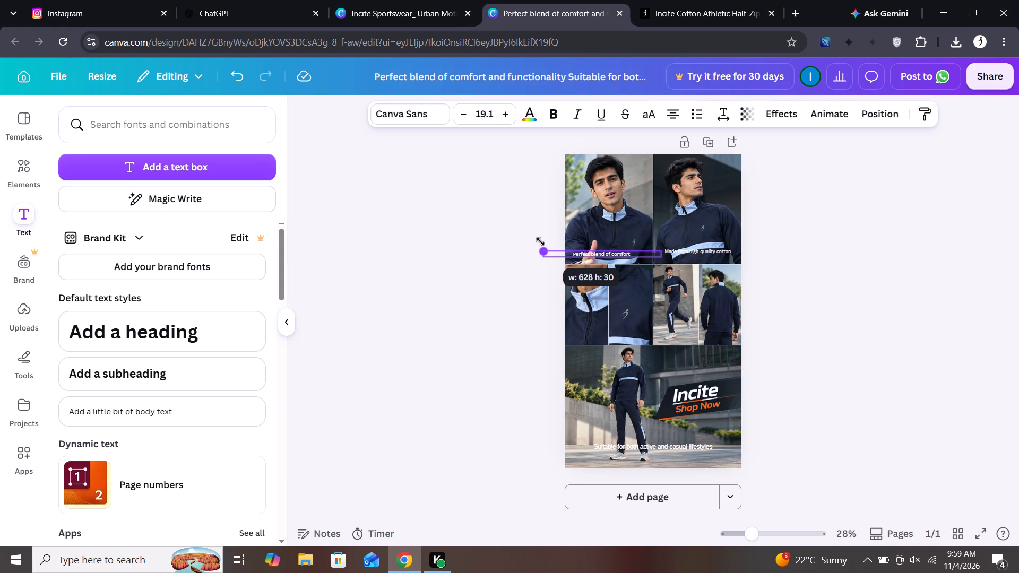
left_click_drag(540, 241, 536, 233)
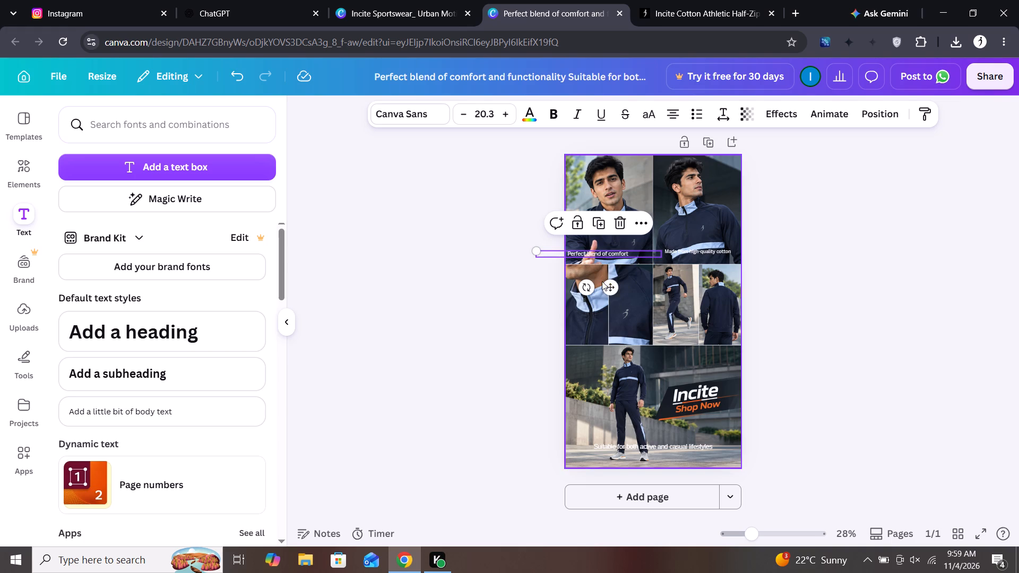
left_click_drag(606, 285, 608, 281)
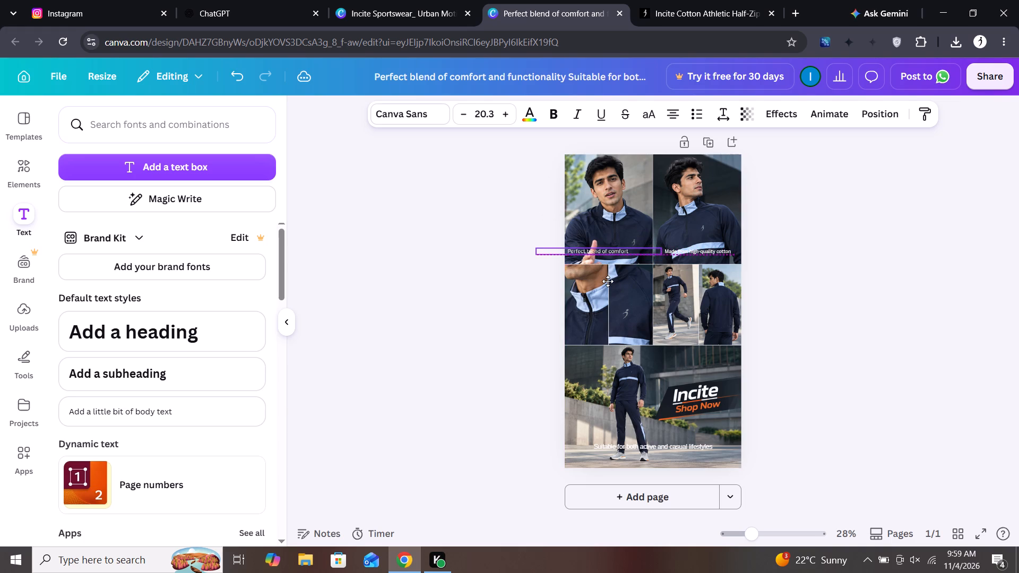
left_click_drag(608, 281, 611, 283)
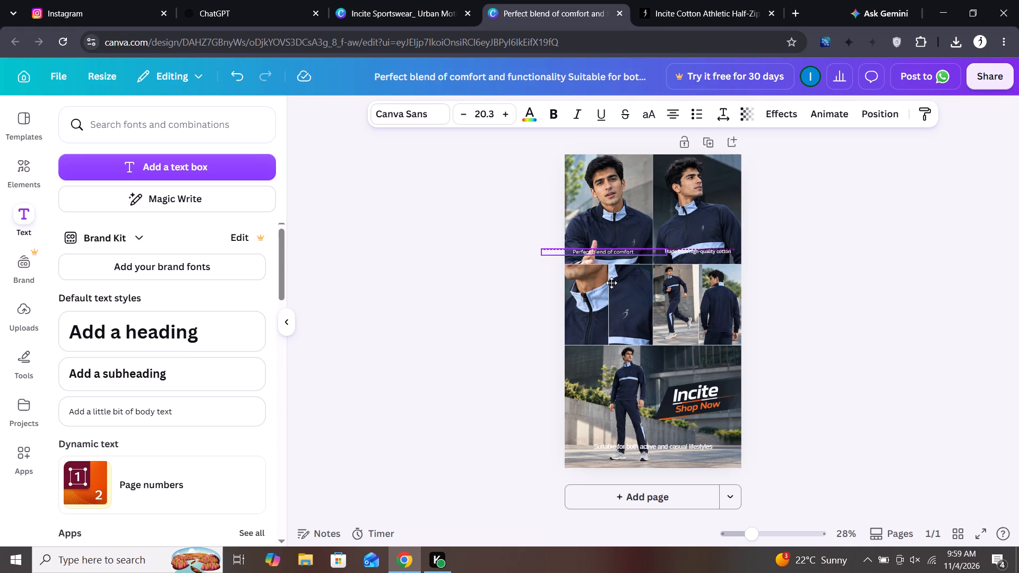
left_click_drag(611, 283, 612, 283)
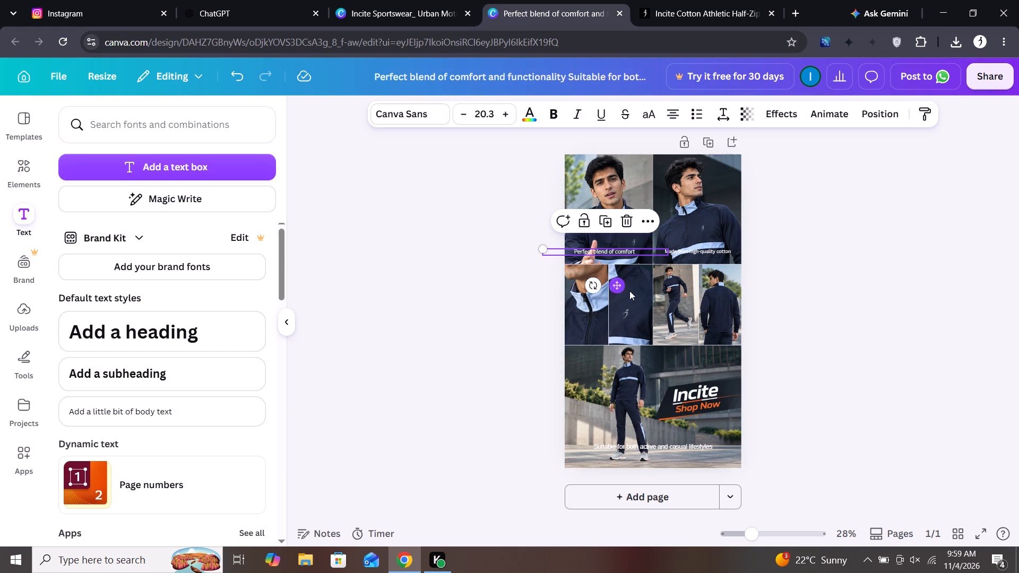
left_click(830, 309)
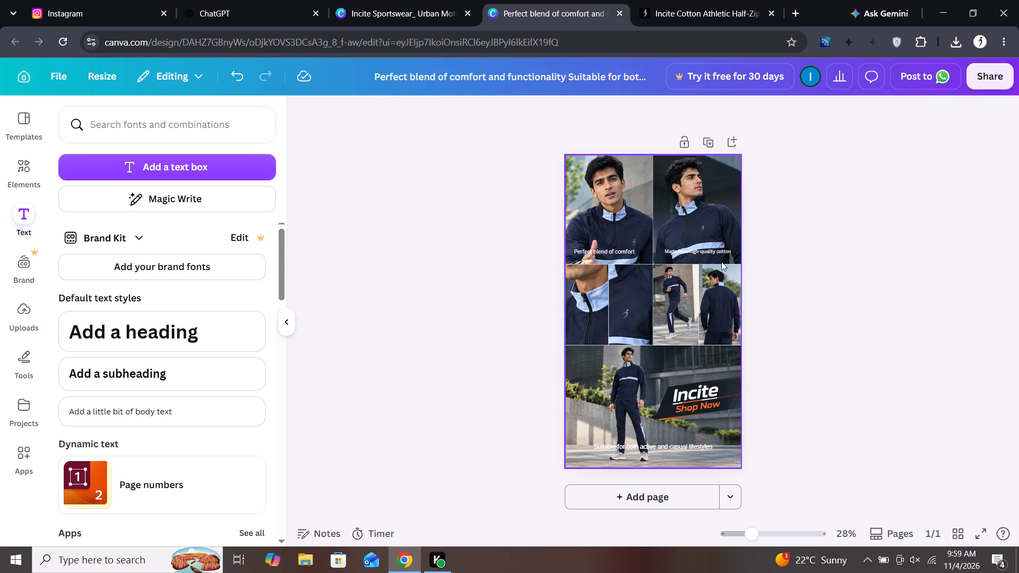
Duplicate the "Made from high-quality cotton" caption on the top-right photo.
left_click(709, 253)
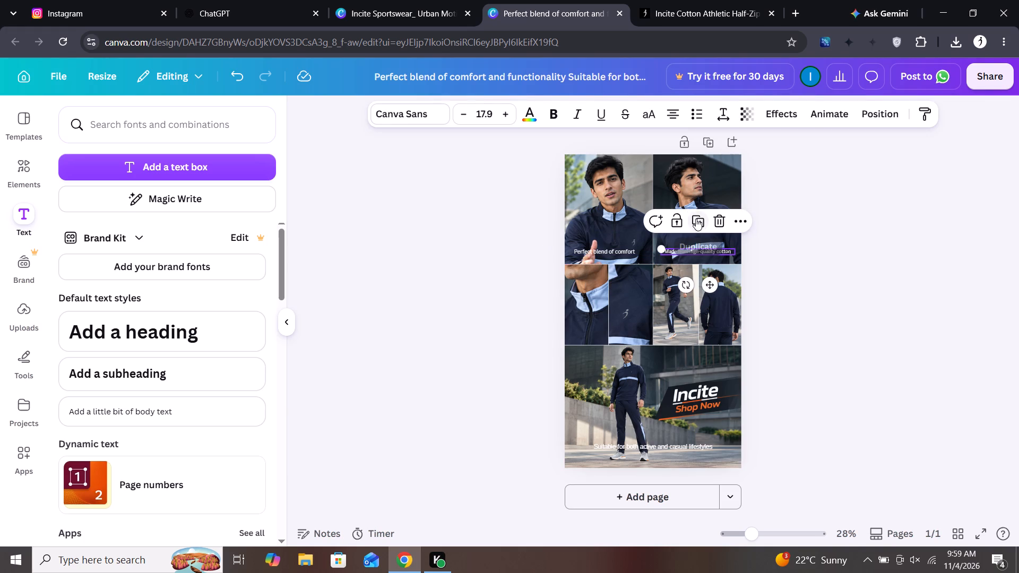
left_click(696, 219)
Cut the "Perfect blend of comfort" text out of the top-left photo's caption so it can be reused.
triple_click(619, 255)
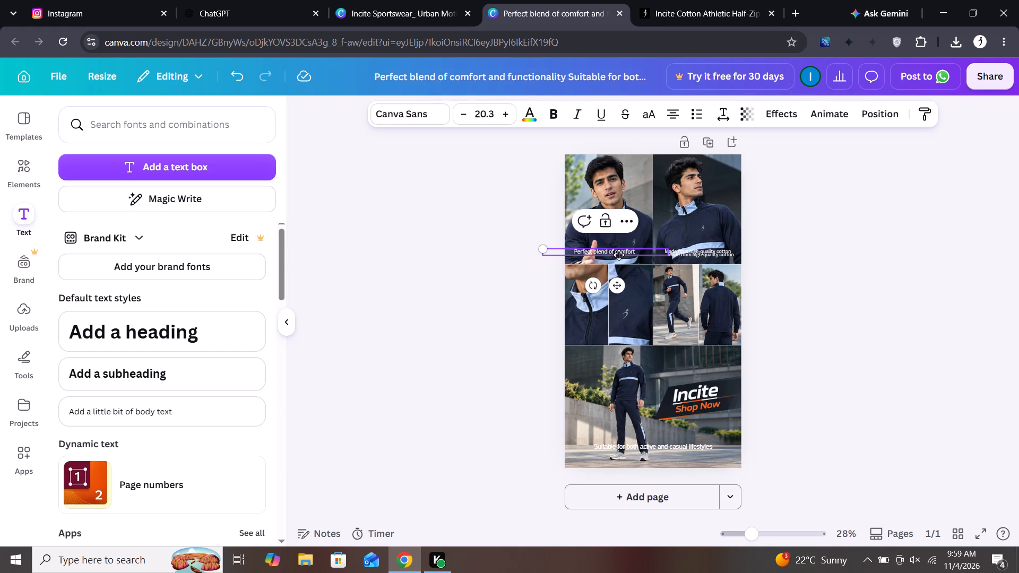
triple_click(623, 251)
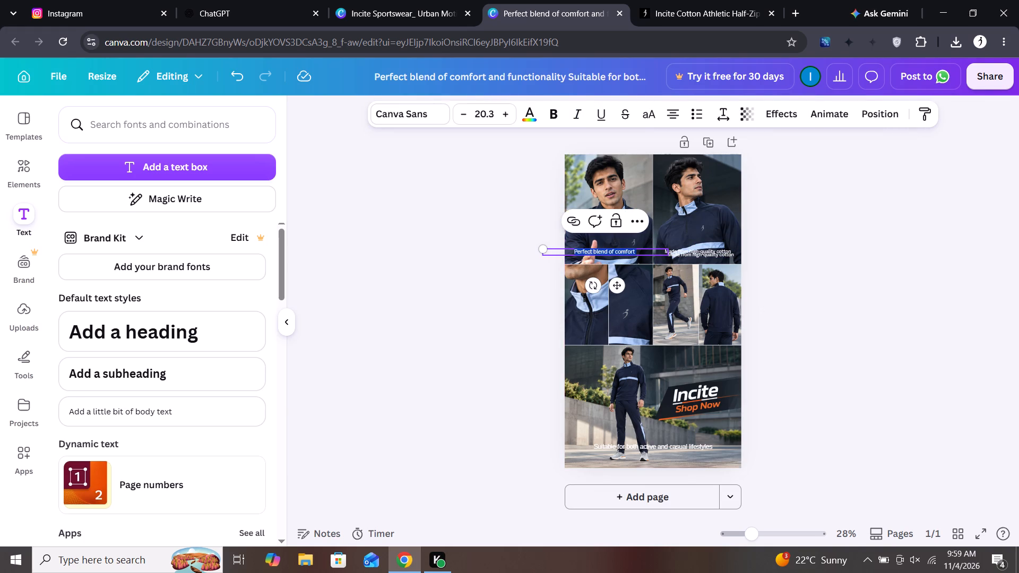
key("ctrl+c")
key("ctrl+x")
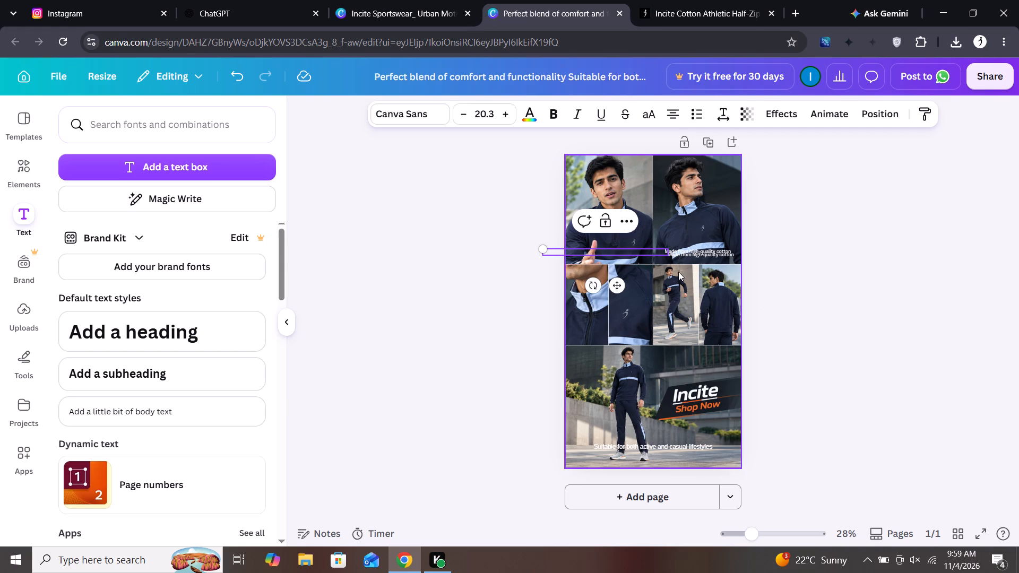
Move the duplicated cotton caption onto the lower part of the top-left photo, centred and level with the original cotton caption.
left_click(704, 257)
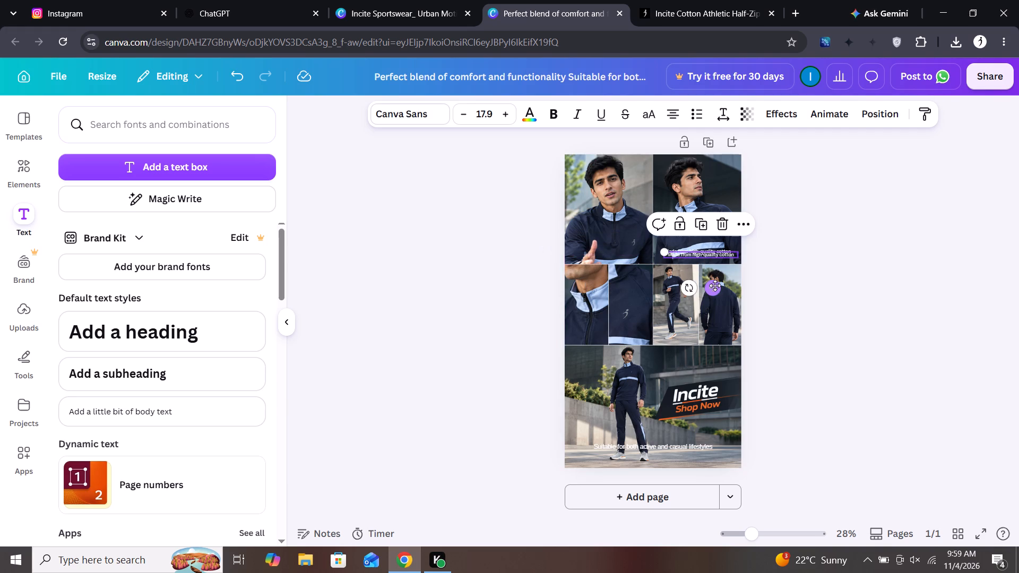
left_click_drag(713, 287, 625, 283)
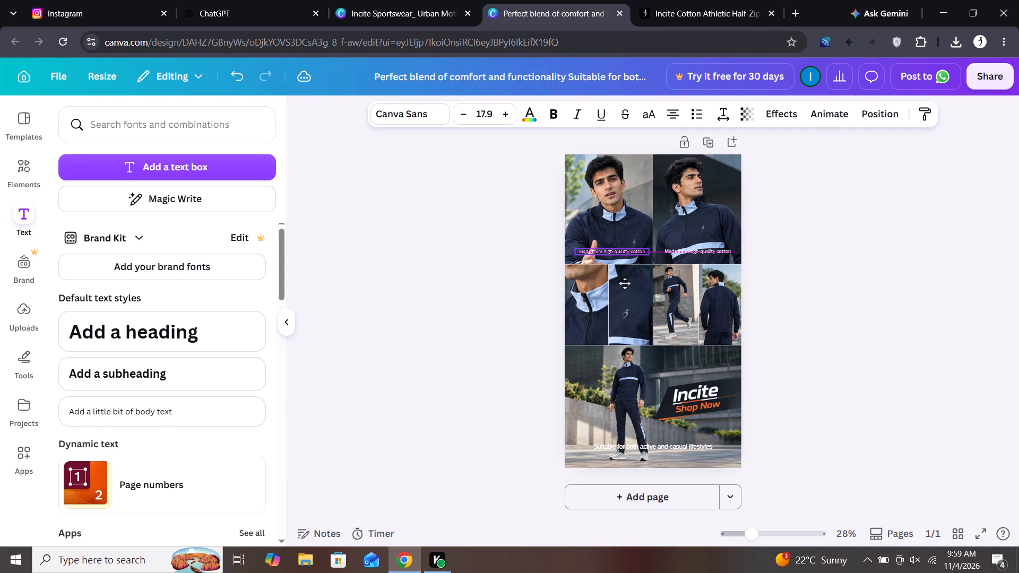
left_click_drag(625, 283, 619, 284)
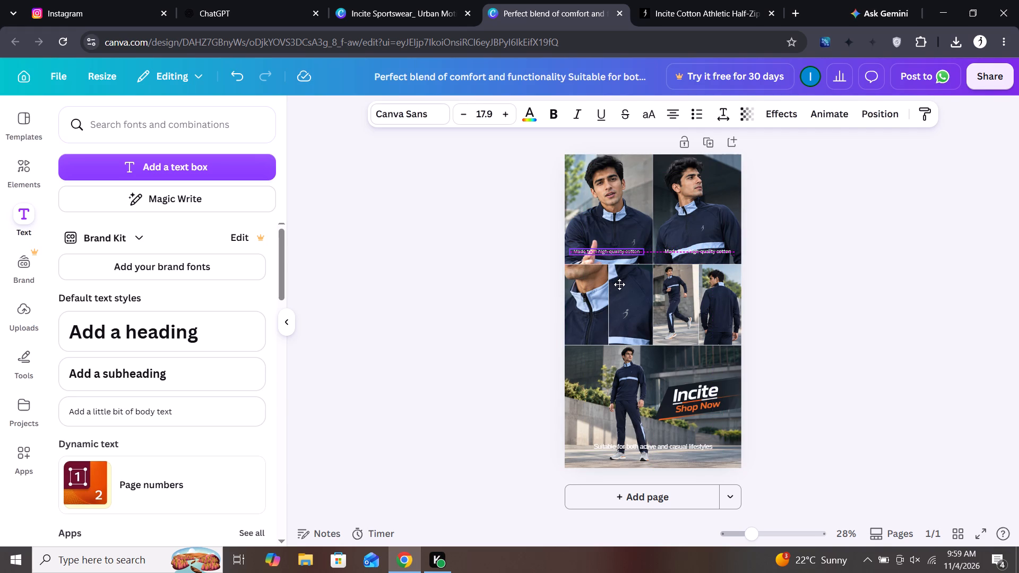
left_click_drag(619, 284, 618, 283)
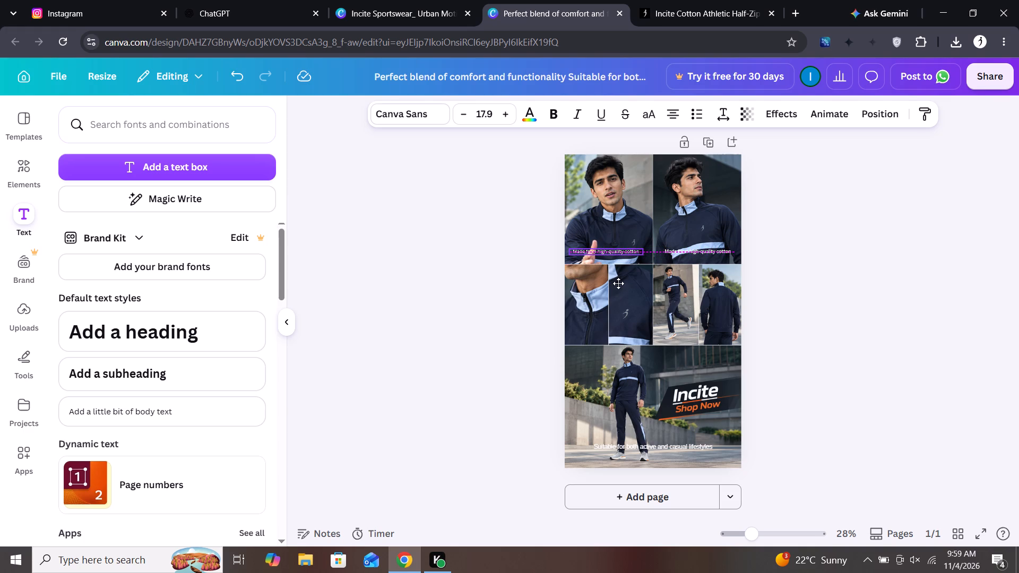
left_click_drag(618, 283, 619, 283)
left_click(798, 291)
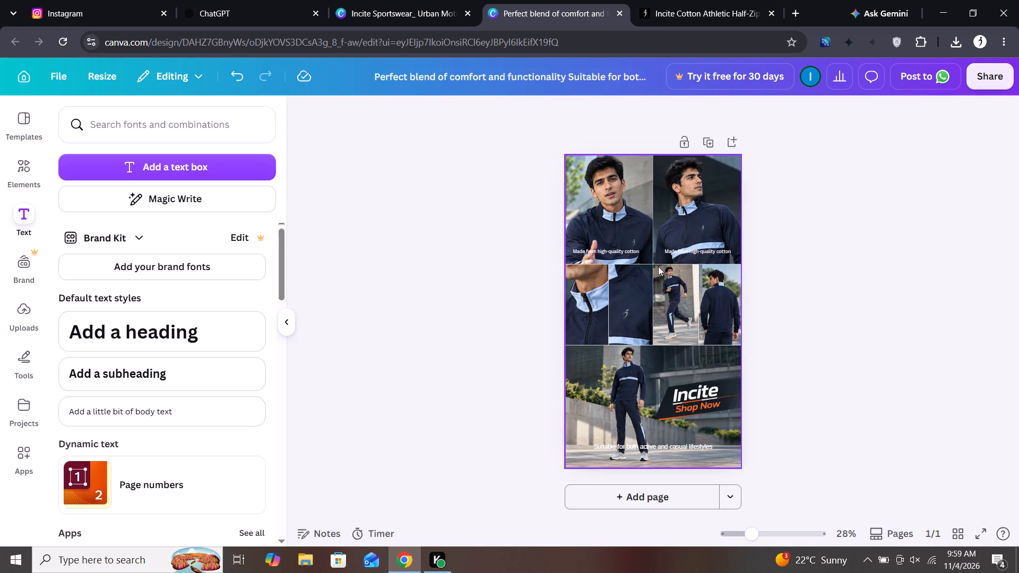
Replace the duplicated caption's text on the top-left photo with "Perfect blend of comfort".
triple_click(627, 249)
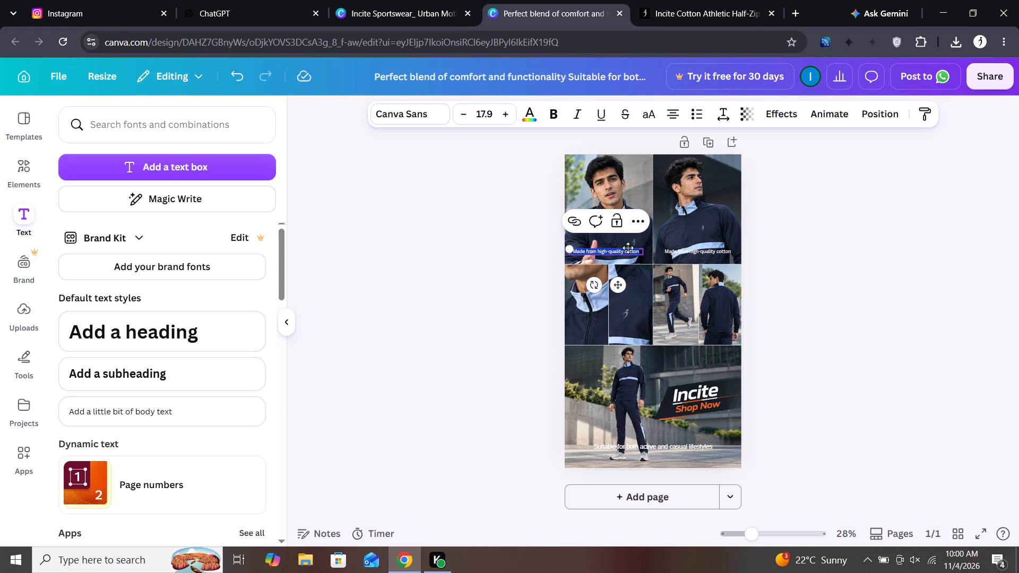
key("ctrl+v")
left_click(860, 319)
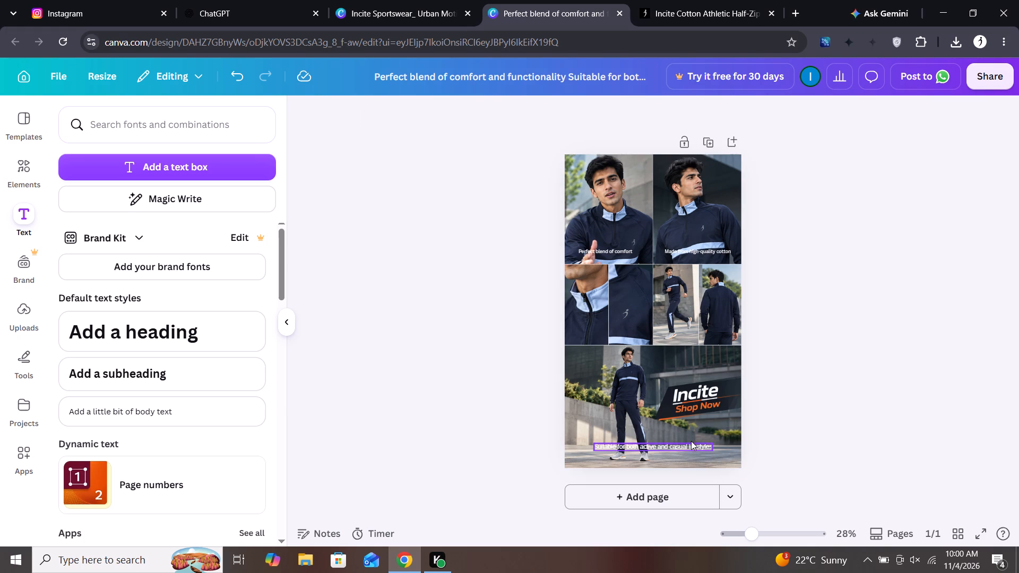
Browse the element categories and look through the Shapes library for a suitable shape to add to the collage.
left_click(21, 185)
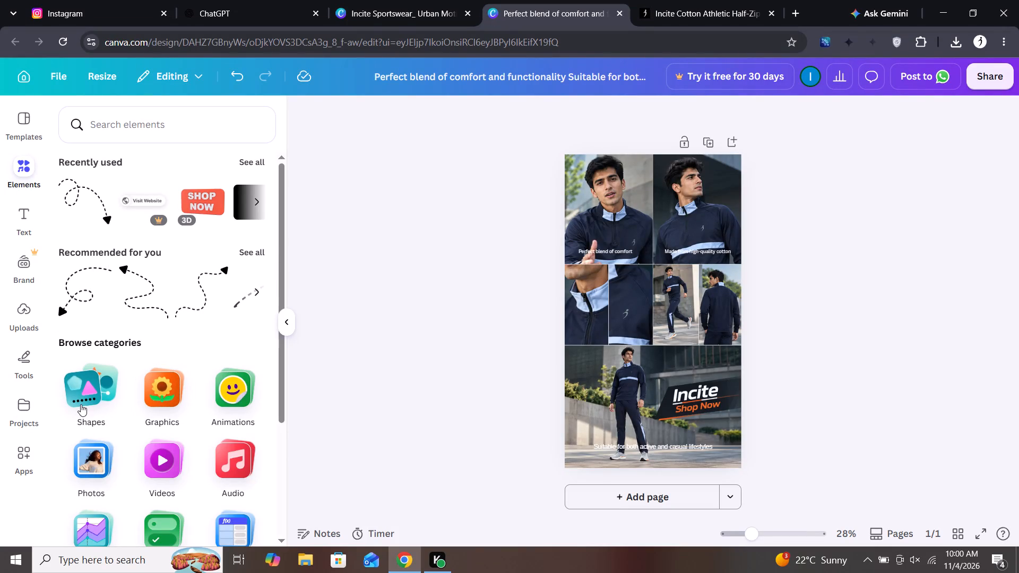
left_click(238, 396)
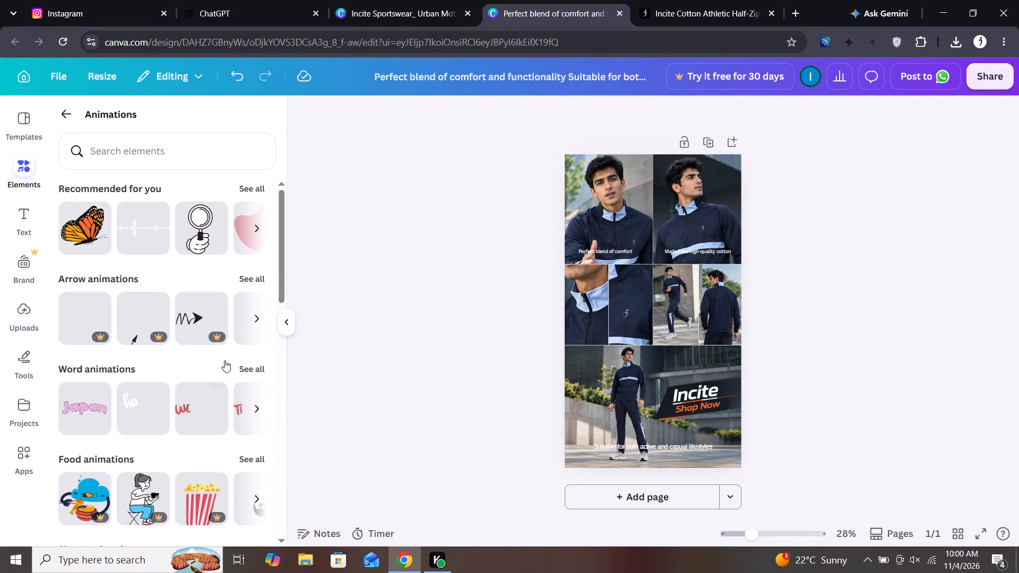
left_click(63, 117)
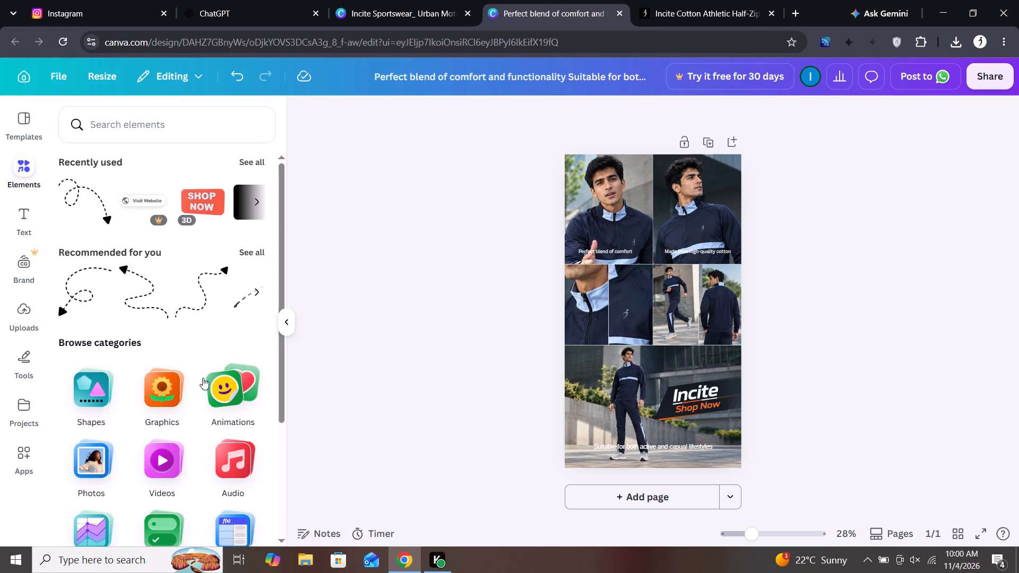
scroll(203, 378, "down", 2)
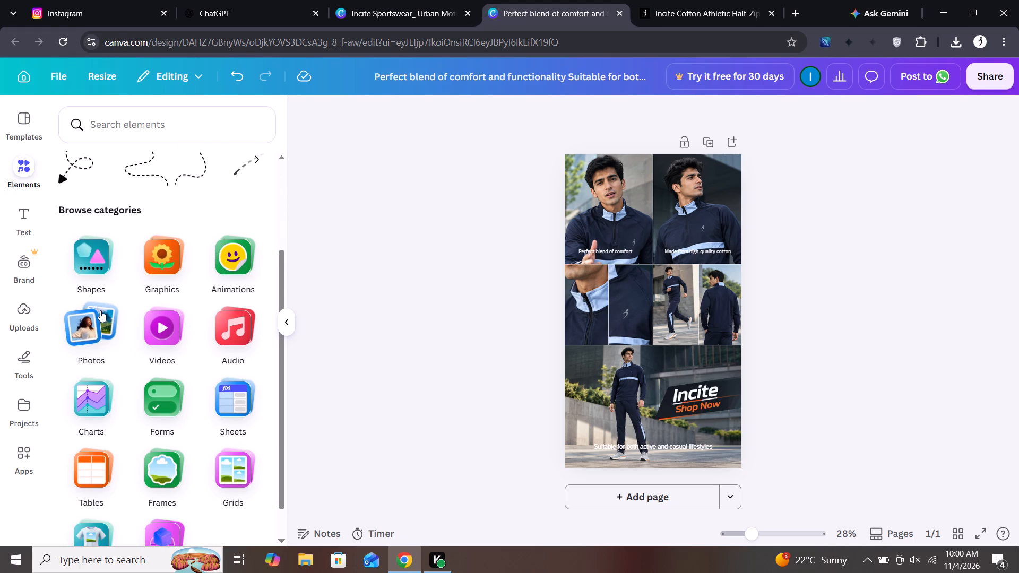
scroll(117, 402, "down", 2)
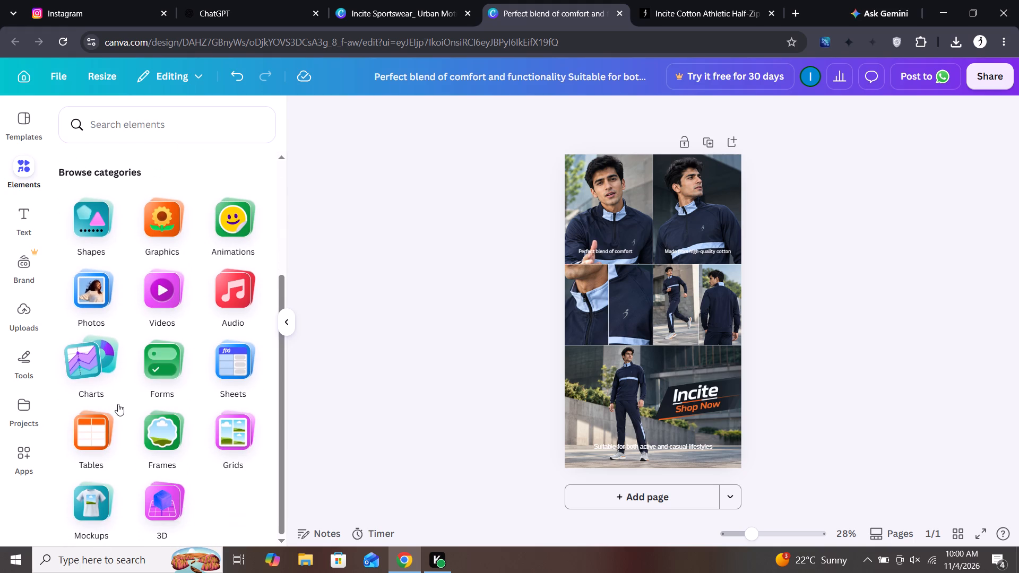
left_click(87, 216)
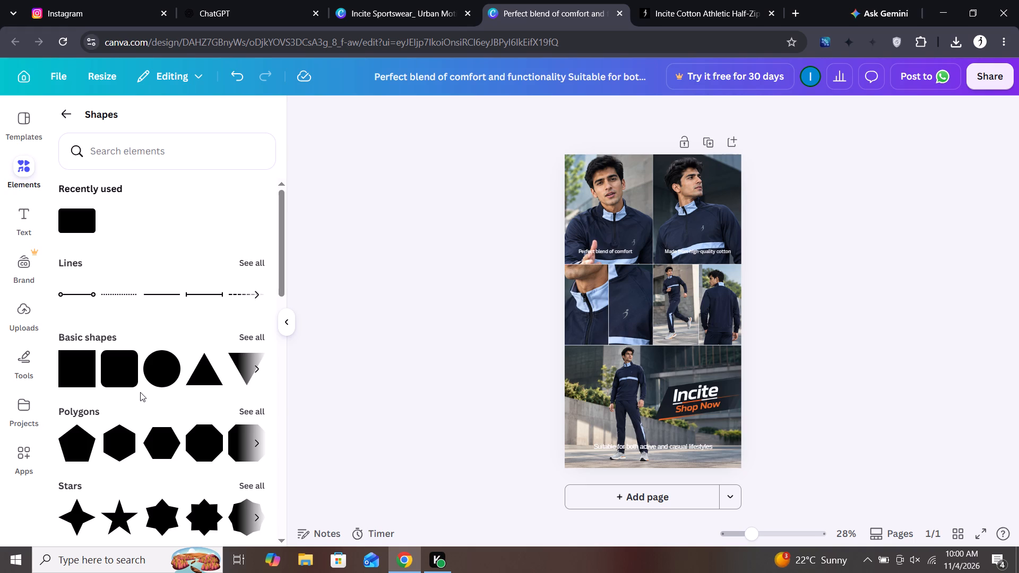
scroll(140, 392, "down", 10)
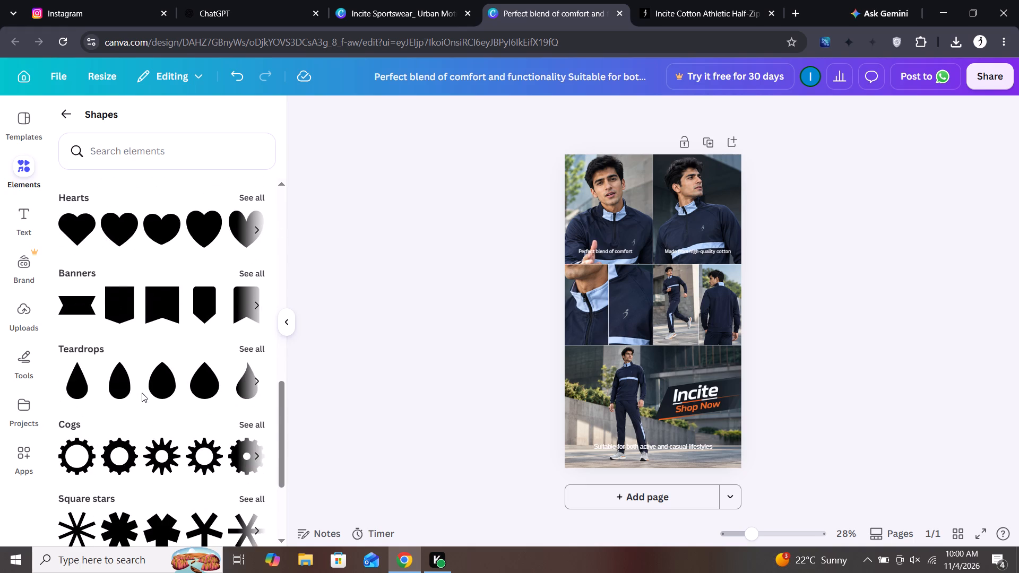
scroll(142, 393, "down", 5)
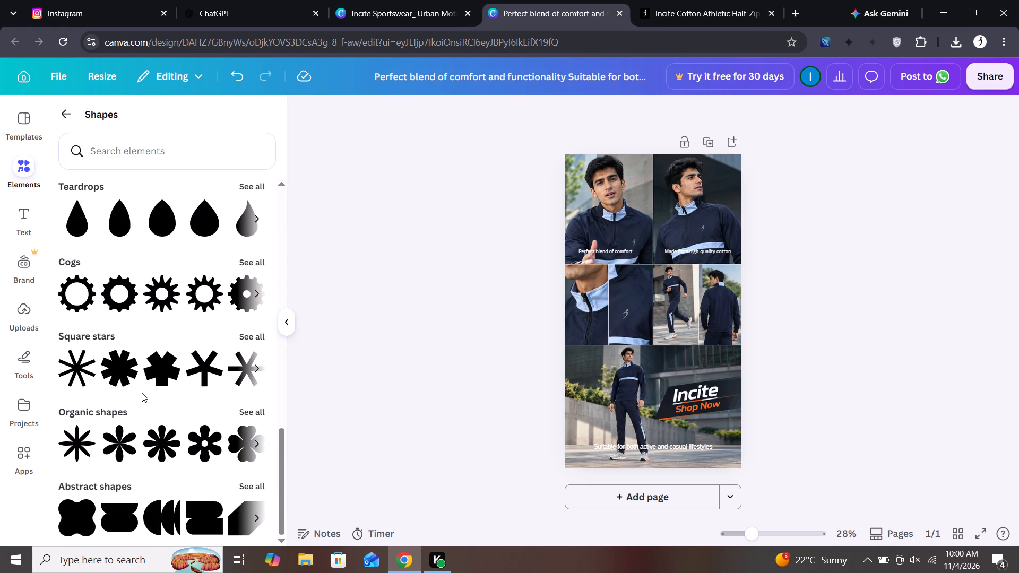
scroll(142, 393, "down", 6)
scroll(142, 393, "up", 17)
scroll(142, 393, "up", 5)
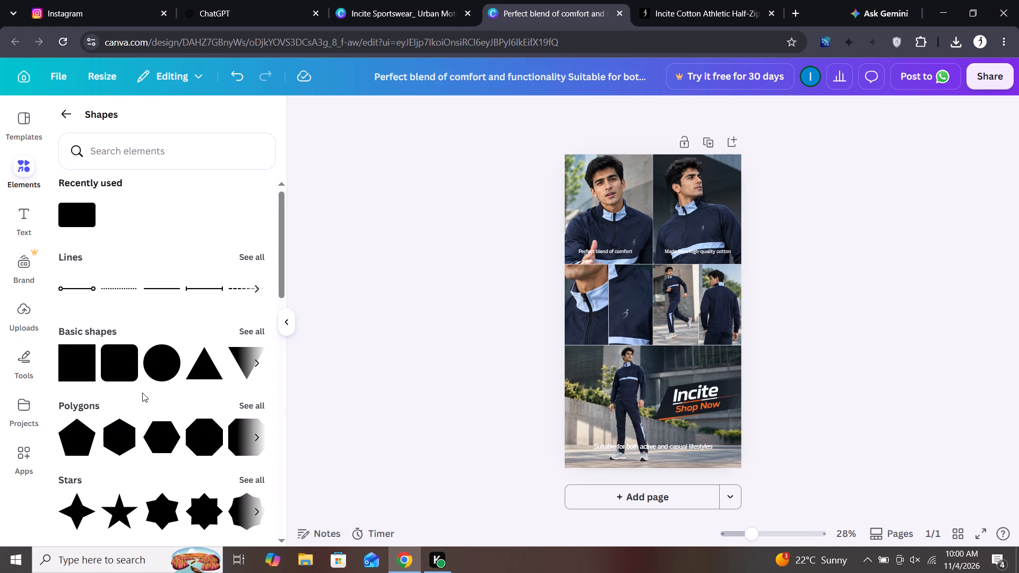
scroll(136, 398, "down", 1)
scroll(186, 427, "down", 3)
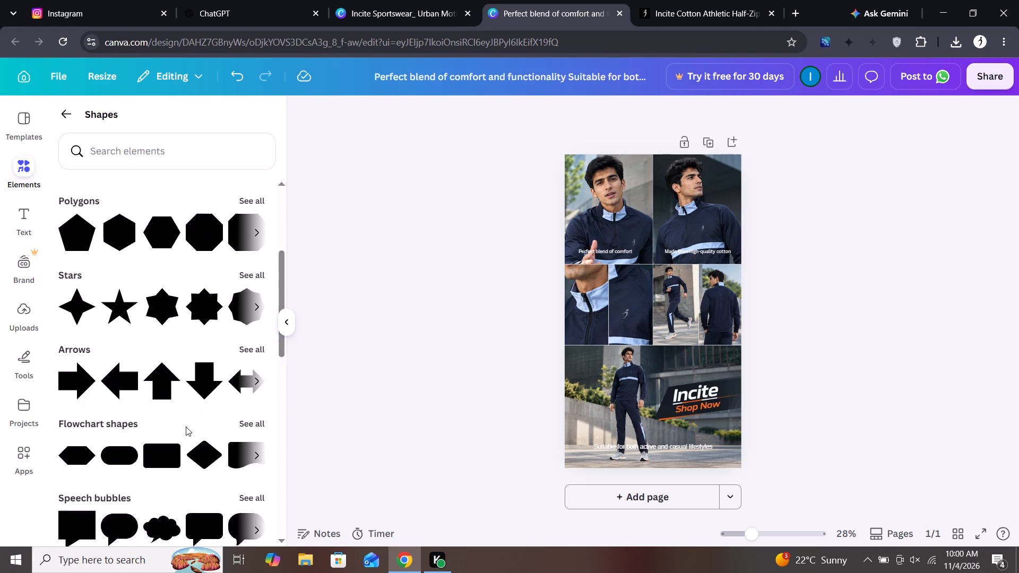
scroll(186, 427, "down", 2)
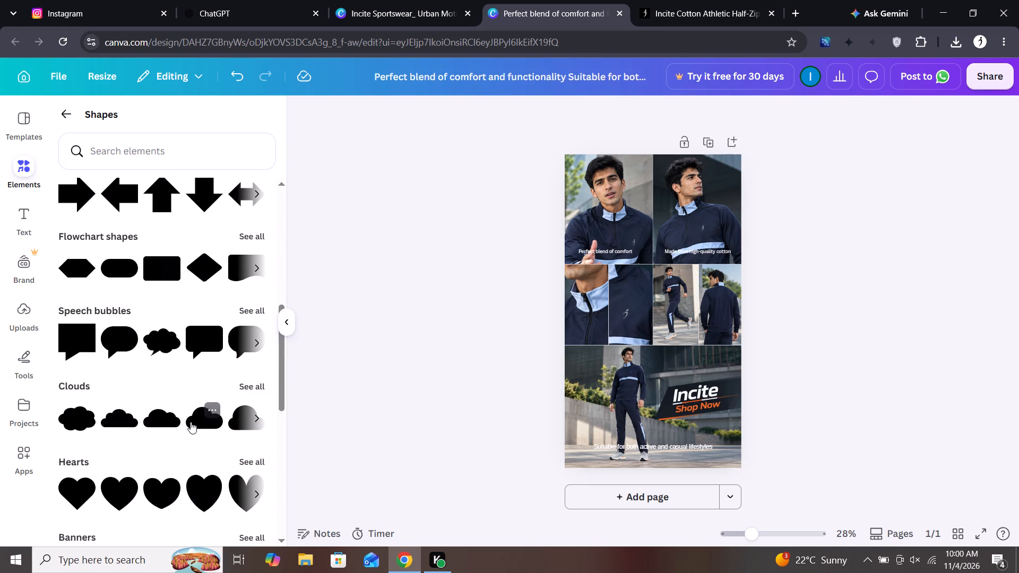
scroll(196, 418, "down", 3)
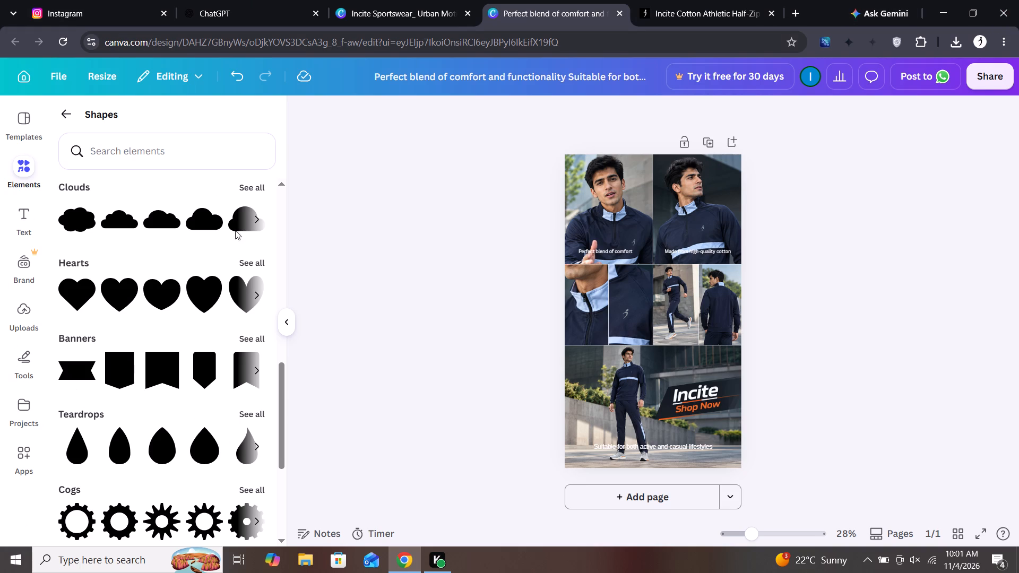
scroll(136, 424, "down", 7)
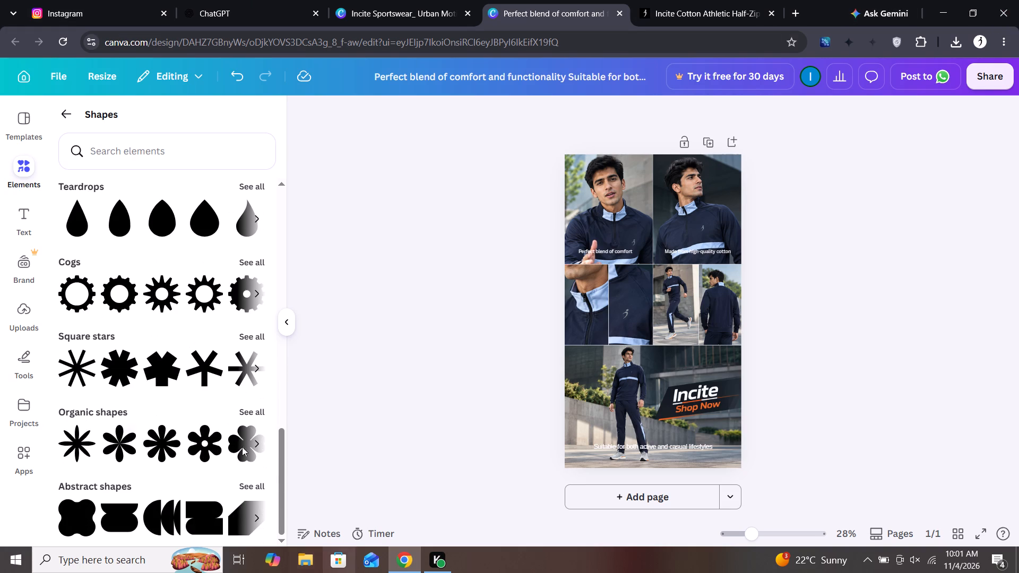
scroll(165, 394, "down", 4)
scroll(156, 473, "up", 5)
scroll(156, 473, "down", 10)
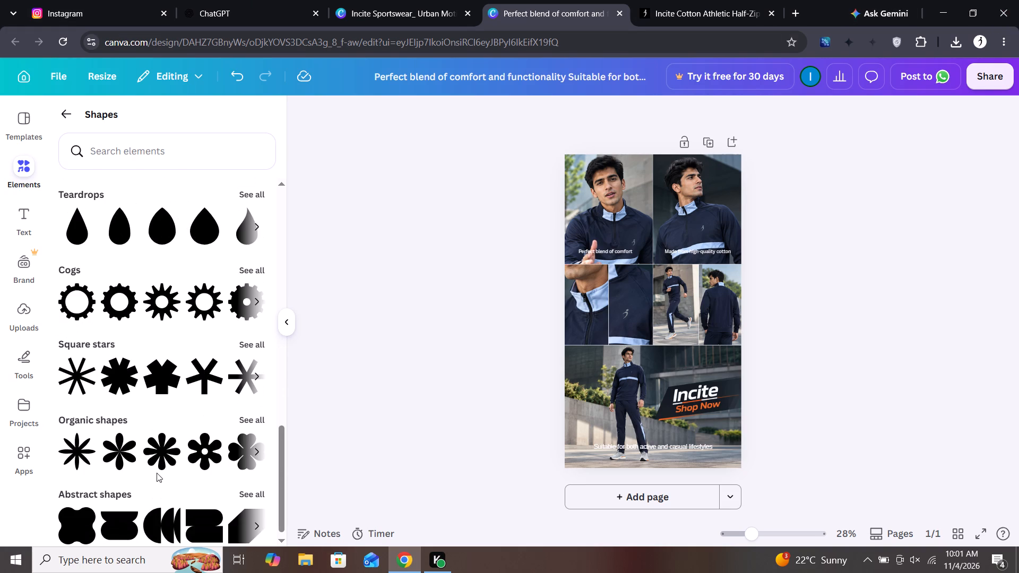
scroll(157, 473, "up", 15)
scroll(157, 473, "down", 3)
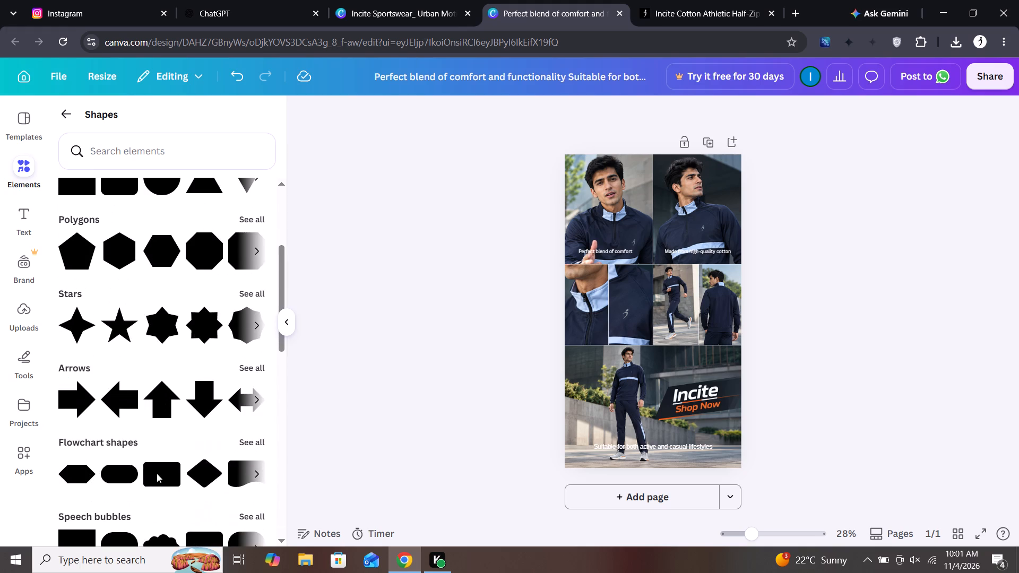
Add the pill-shaped flowchart shape to the bottom photo, over the "Suitable for both active and casual lifestyles" caption.
left_click_drag(123, 467, 261, 465)
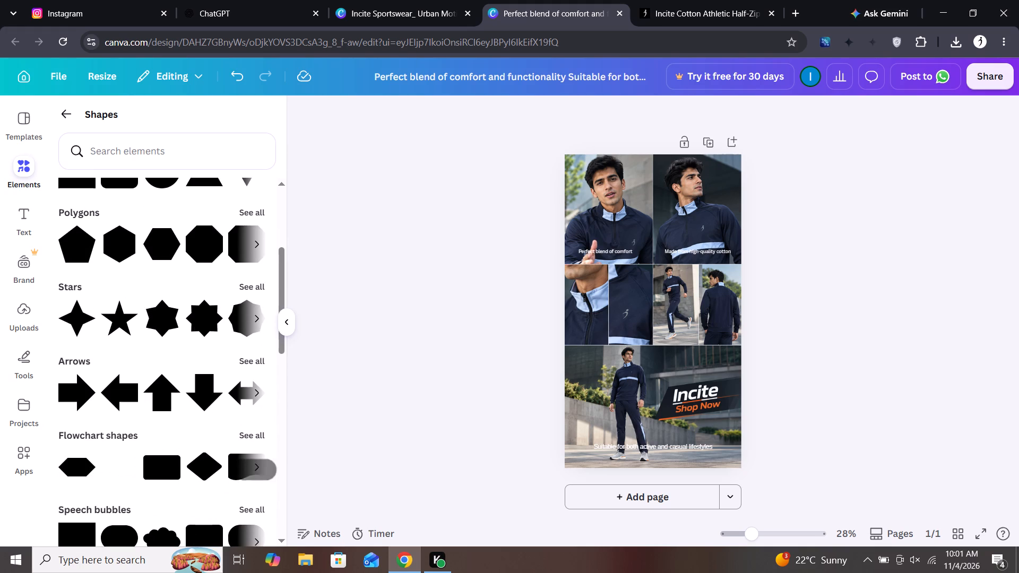
left_click_drag(261, 465, 631, 438)
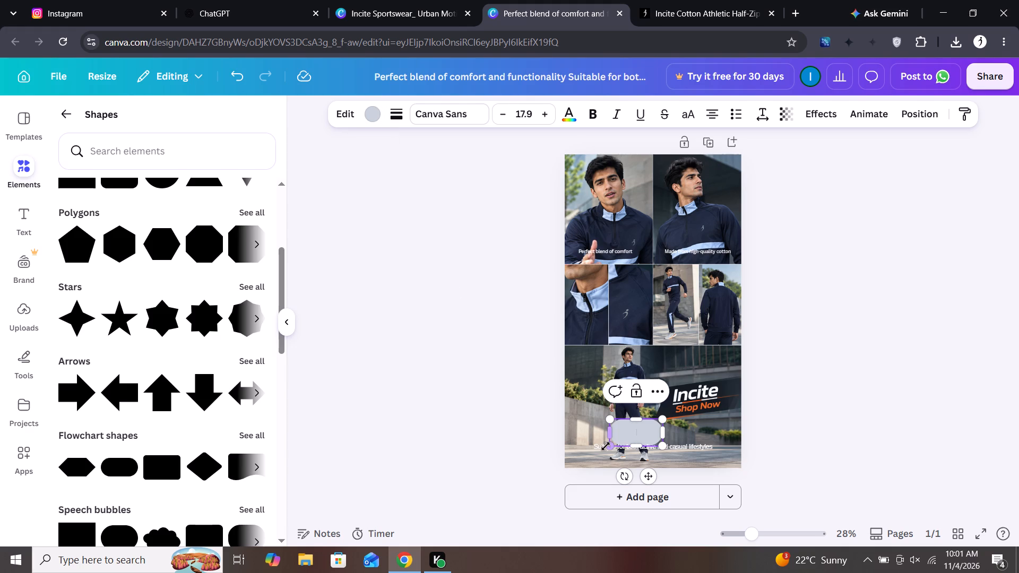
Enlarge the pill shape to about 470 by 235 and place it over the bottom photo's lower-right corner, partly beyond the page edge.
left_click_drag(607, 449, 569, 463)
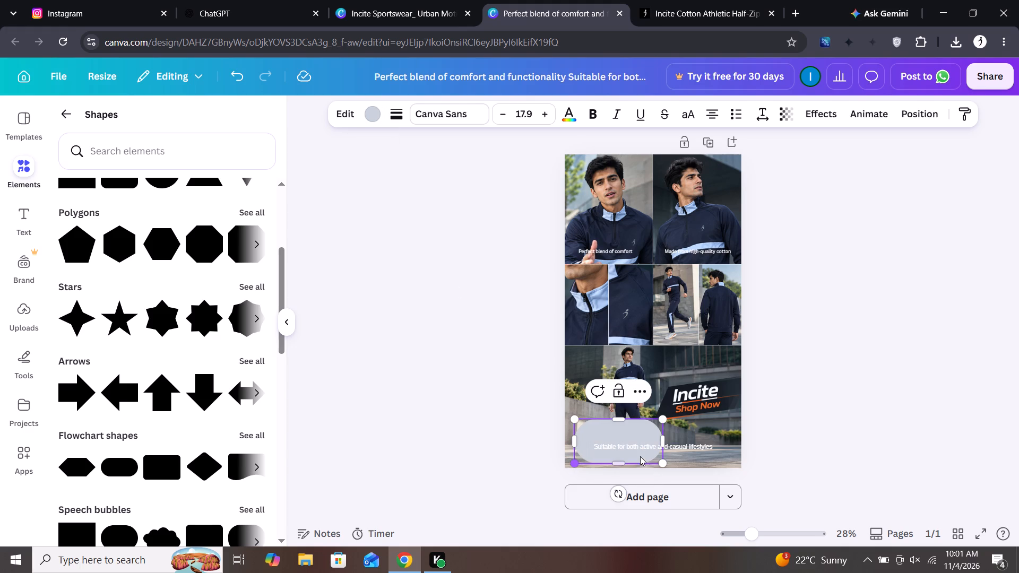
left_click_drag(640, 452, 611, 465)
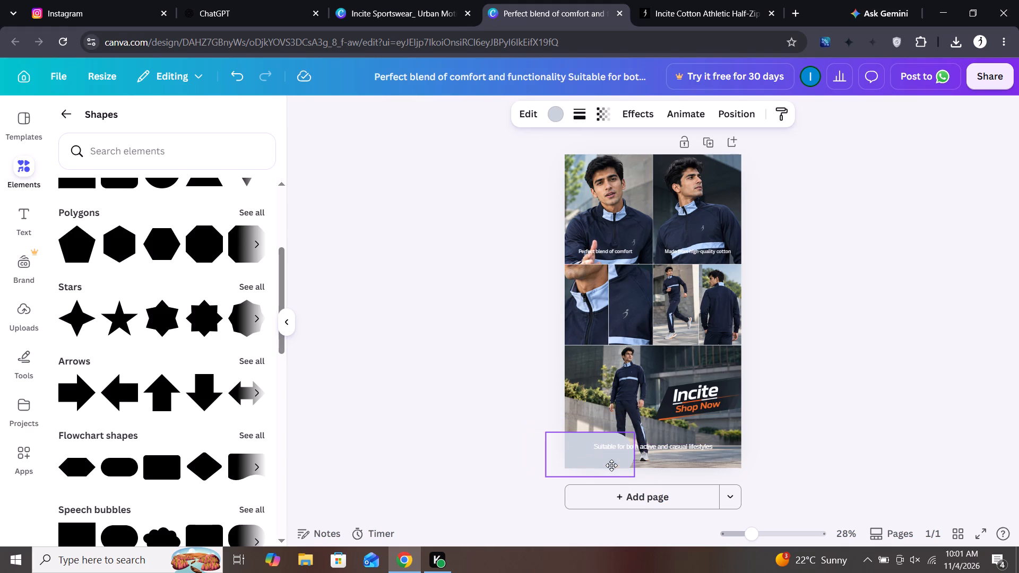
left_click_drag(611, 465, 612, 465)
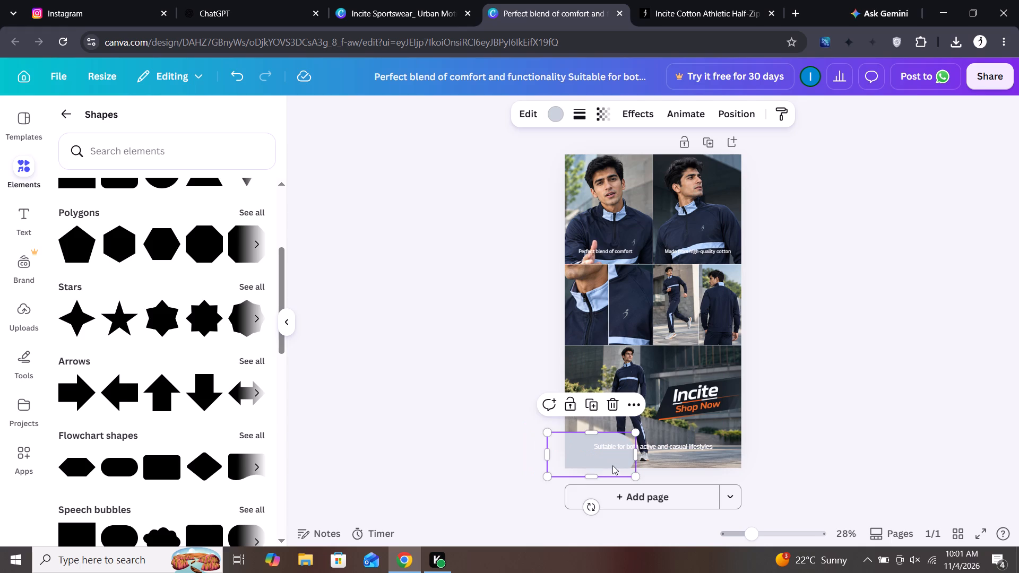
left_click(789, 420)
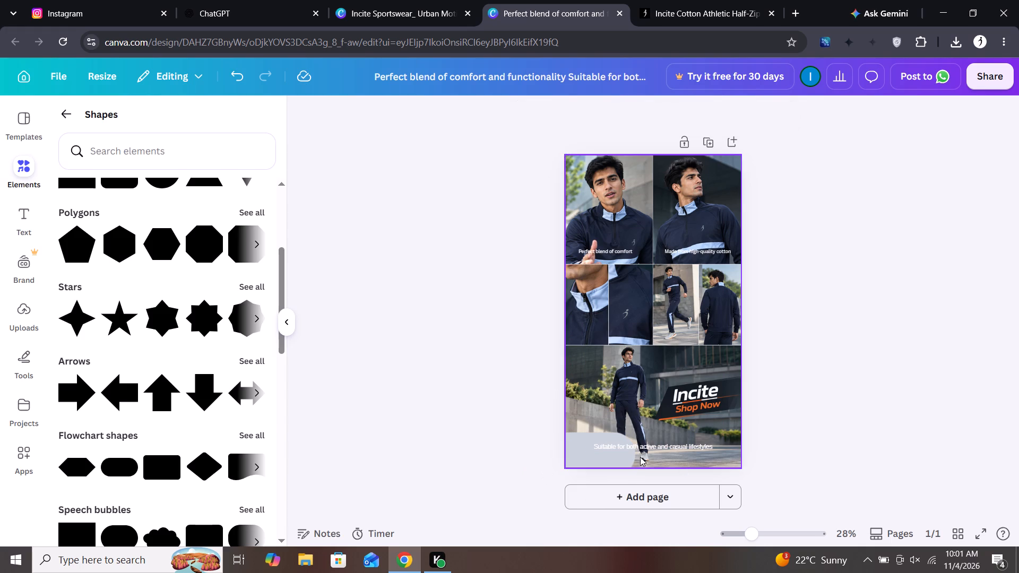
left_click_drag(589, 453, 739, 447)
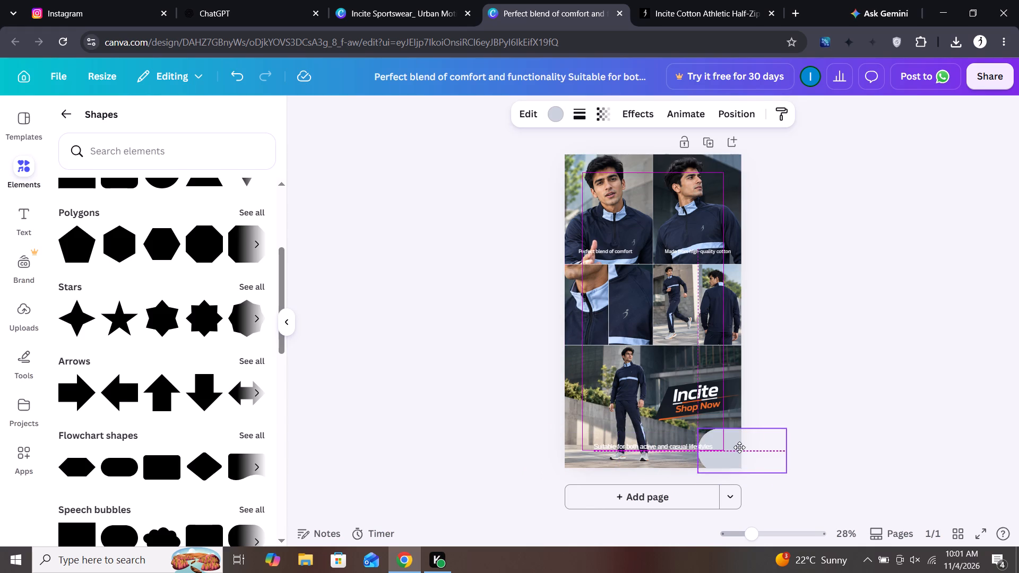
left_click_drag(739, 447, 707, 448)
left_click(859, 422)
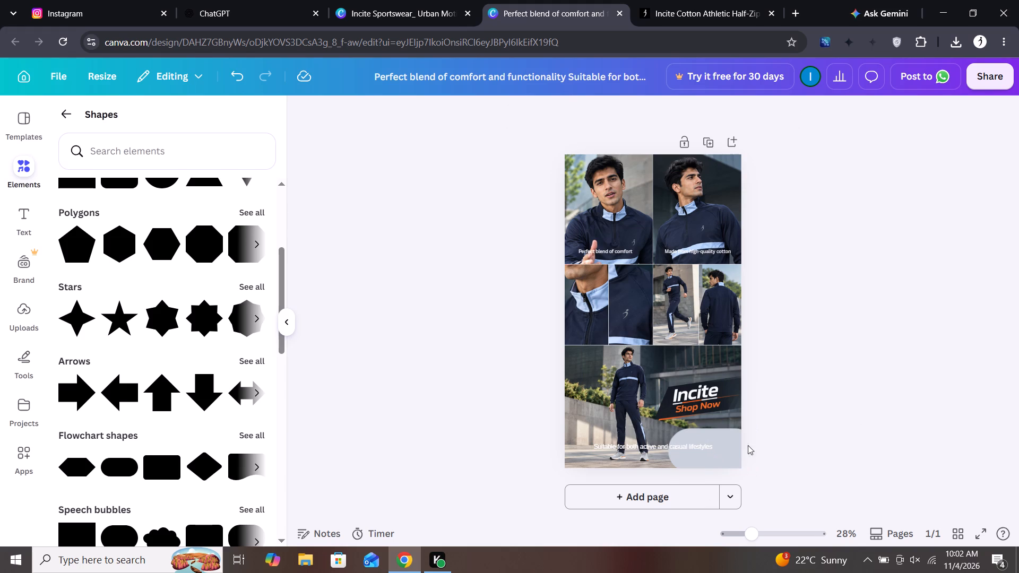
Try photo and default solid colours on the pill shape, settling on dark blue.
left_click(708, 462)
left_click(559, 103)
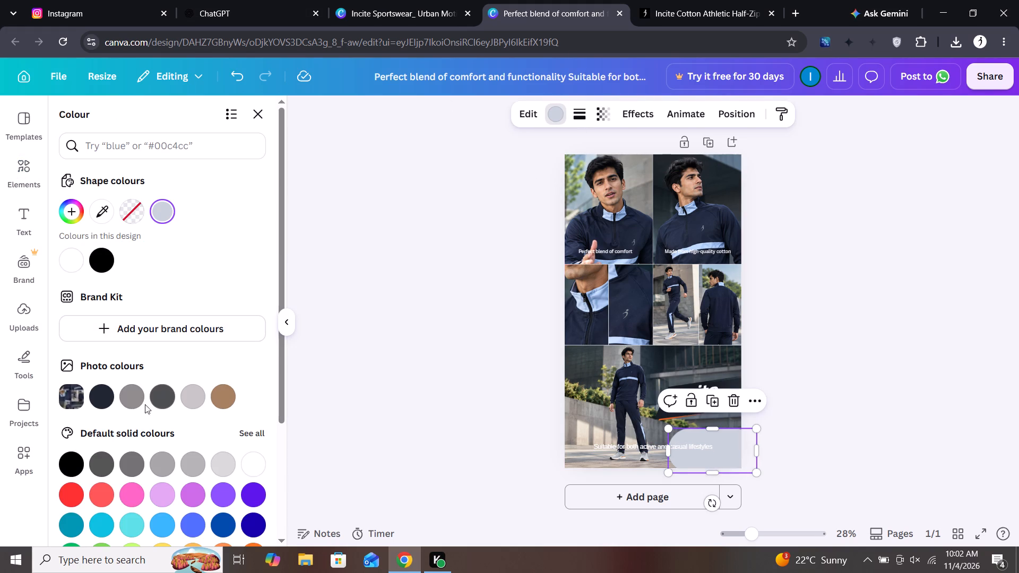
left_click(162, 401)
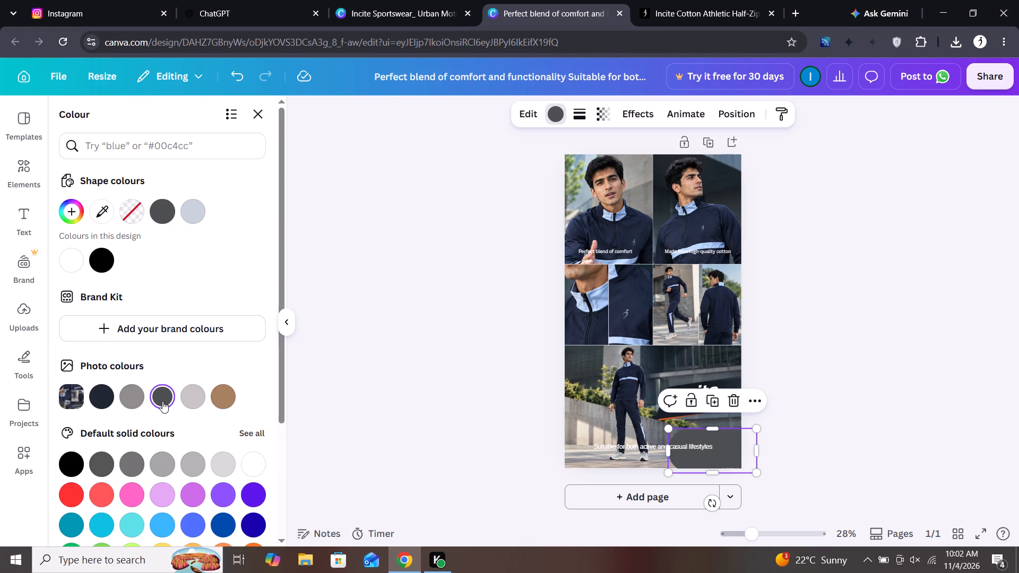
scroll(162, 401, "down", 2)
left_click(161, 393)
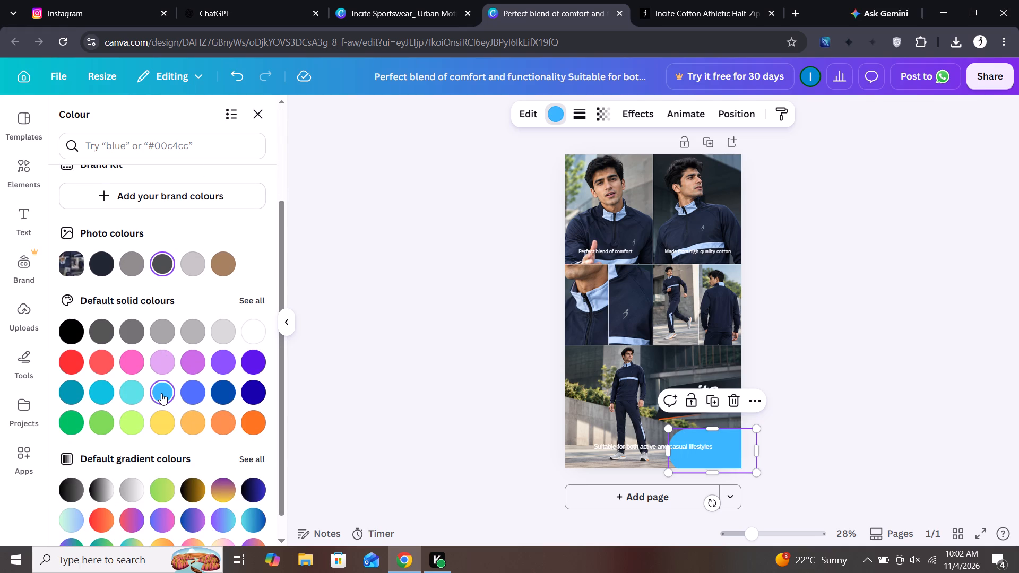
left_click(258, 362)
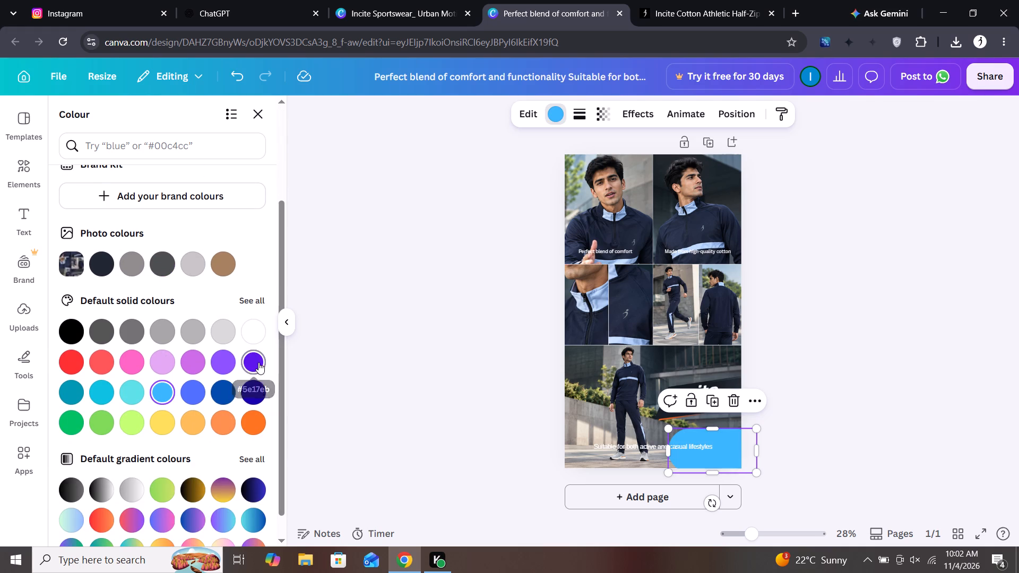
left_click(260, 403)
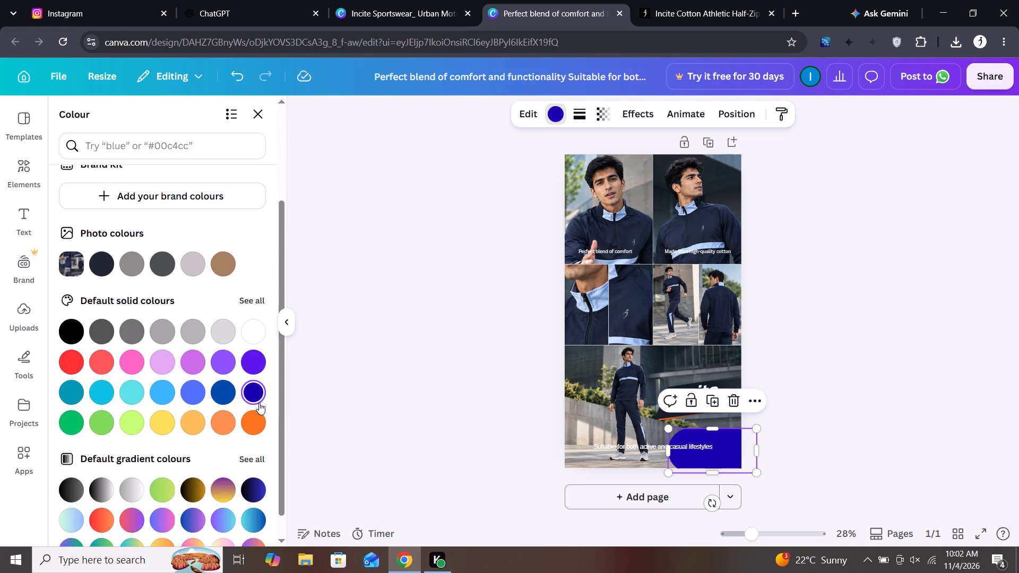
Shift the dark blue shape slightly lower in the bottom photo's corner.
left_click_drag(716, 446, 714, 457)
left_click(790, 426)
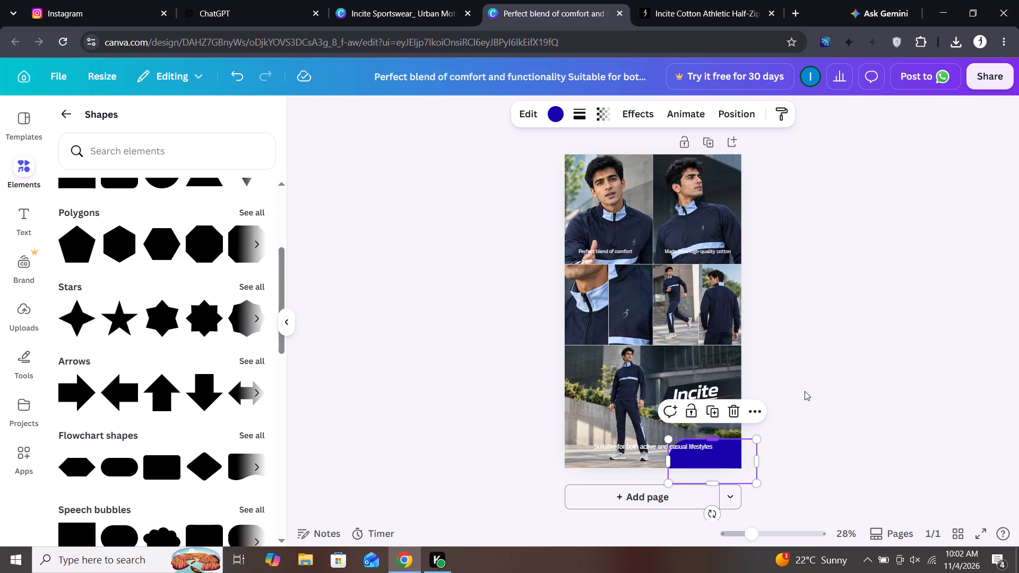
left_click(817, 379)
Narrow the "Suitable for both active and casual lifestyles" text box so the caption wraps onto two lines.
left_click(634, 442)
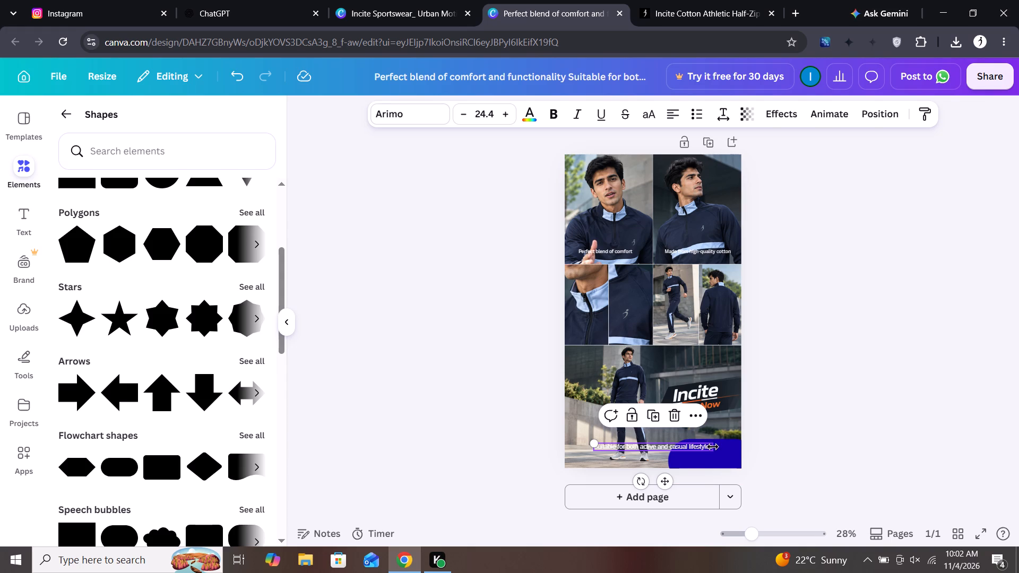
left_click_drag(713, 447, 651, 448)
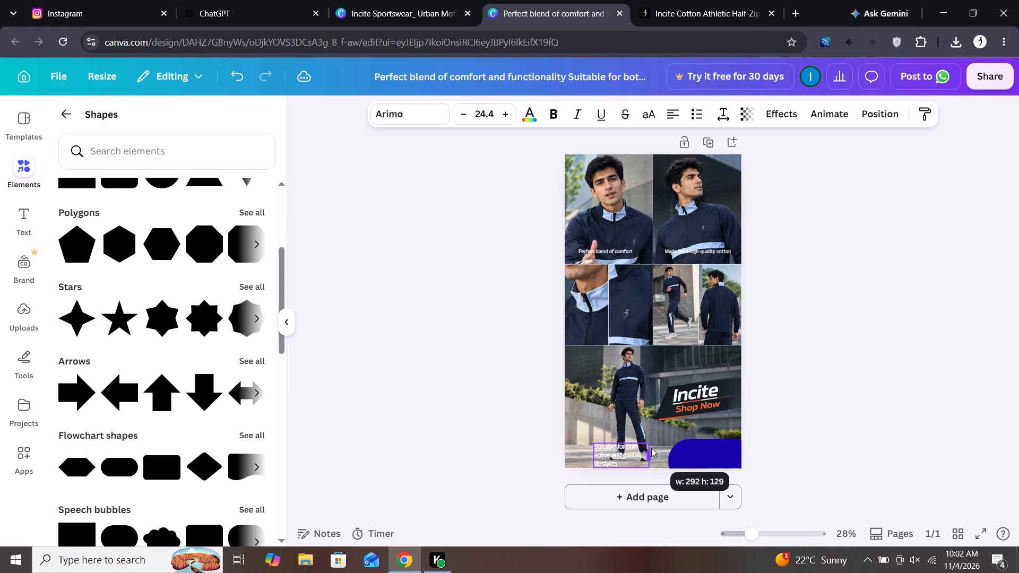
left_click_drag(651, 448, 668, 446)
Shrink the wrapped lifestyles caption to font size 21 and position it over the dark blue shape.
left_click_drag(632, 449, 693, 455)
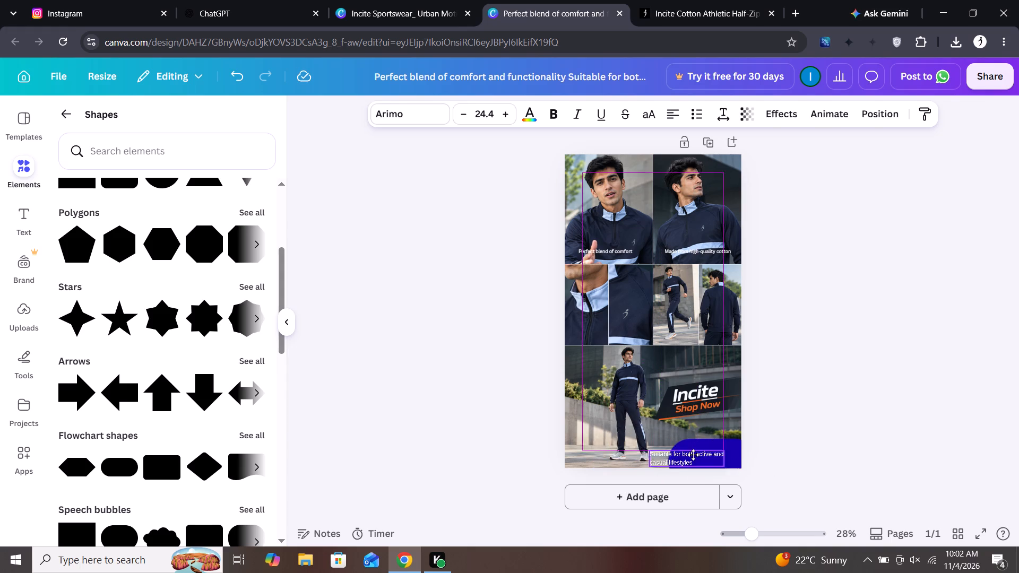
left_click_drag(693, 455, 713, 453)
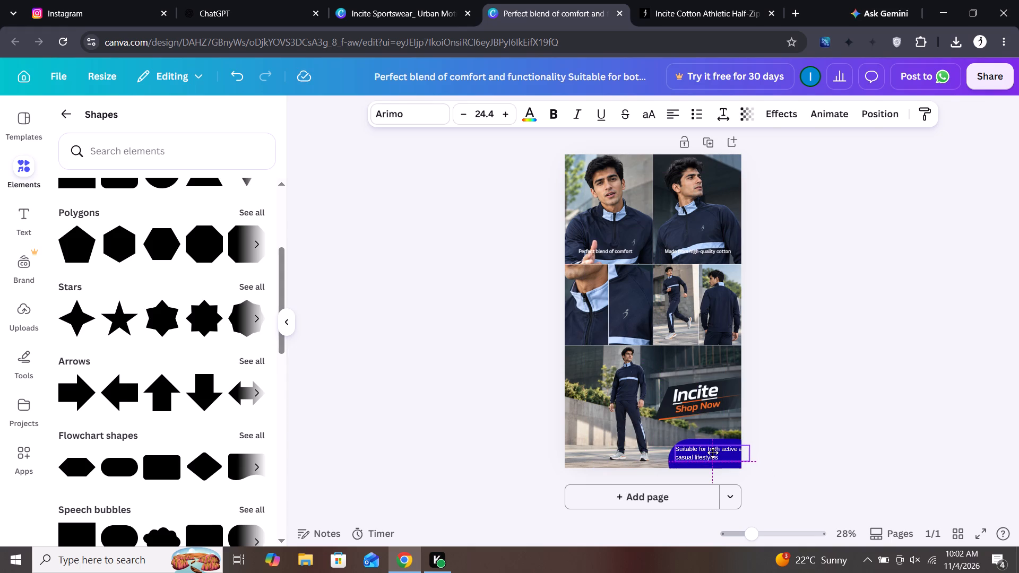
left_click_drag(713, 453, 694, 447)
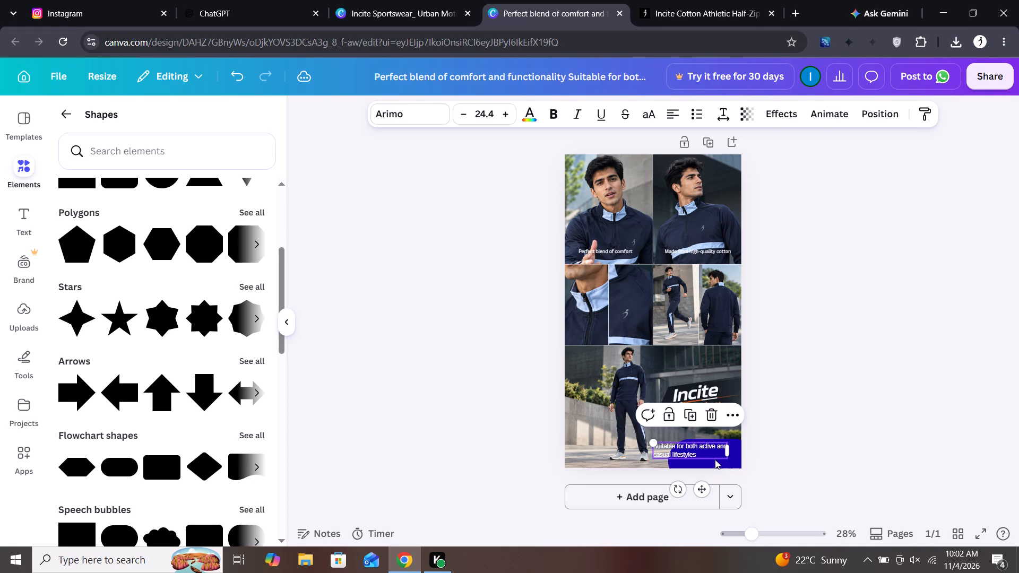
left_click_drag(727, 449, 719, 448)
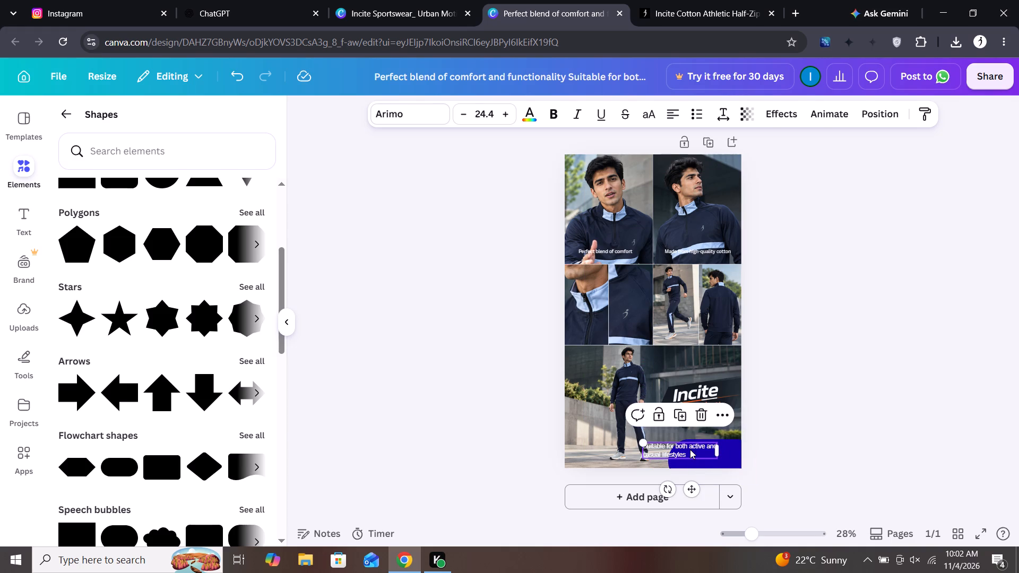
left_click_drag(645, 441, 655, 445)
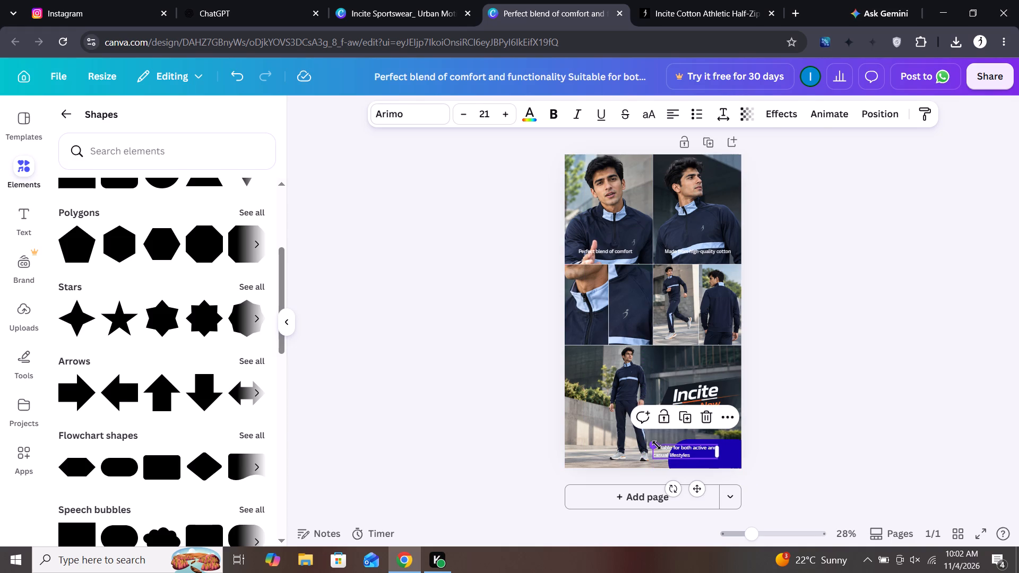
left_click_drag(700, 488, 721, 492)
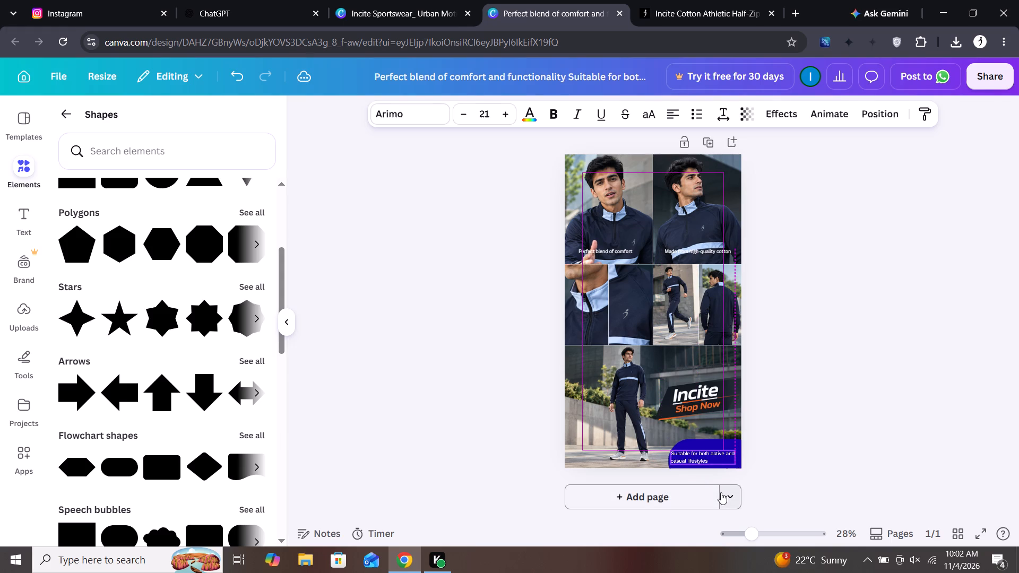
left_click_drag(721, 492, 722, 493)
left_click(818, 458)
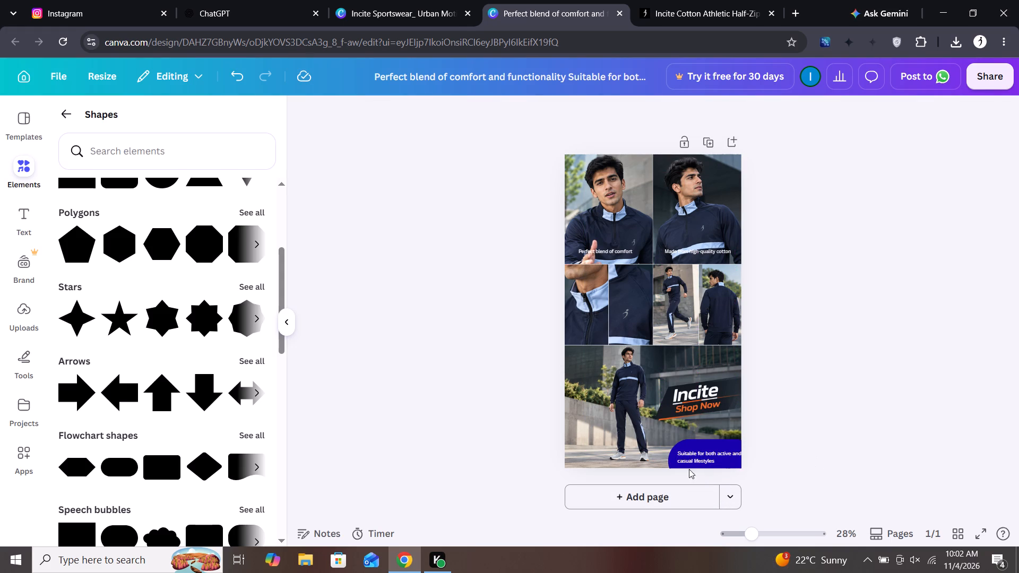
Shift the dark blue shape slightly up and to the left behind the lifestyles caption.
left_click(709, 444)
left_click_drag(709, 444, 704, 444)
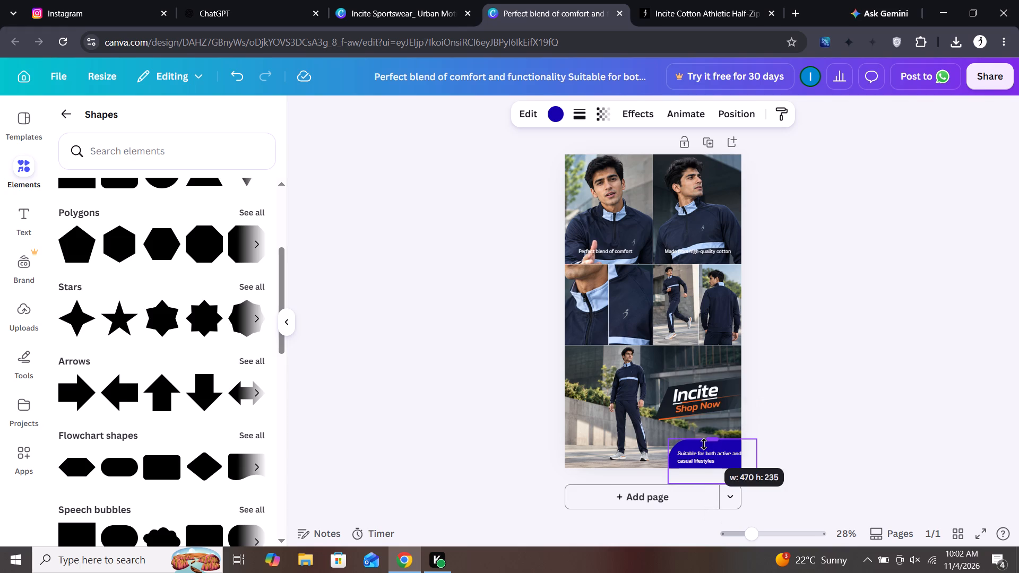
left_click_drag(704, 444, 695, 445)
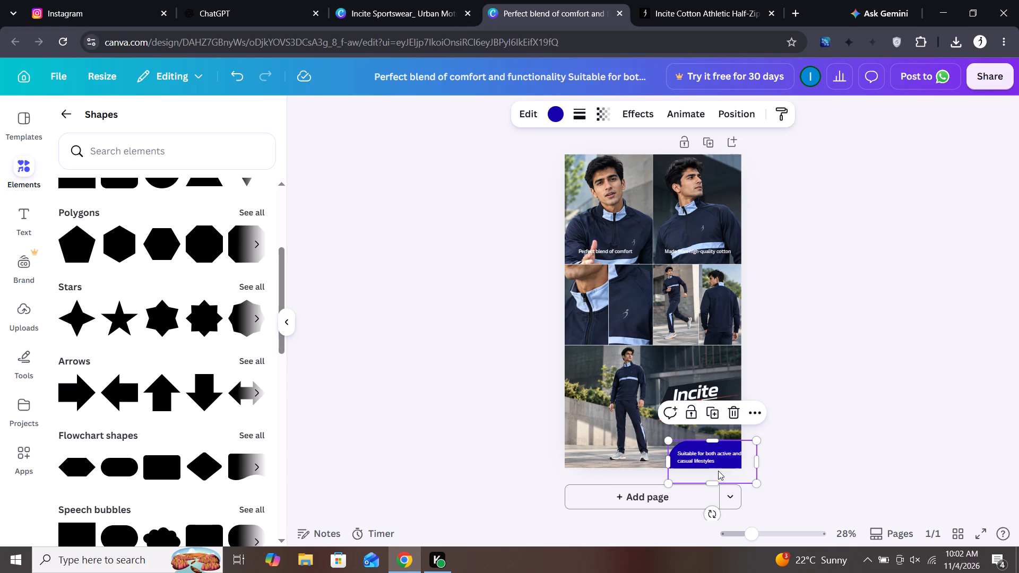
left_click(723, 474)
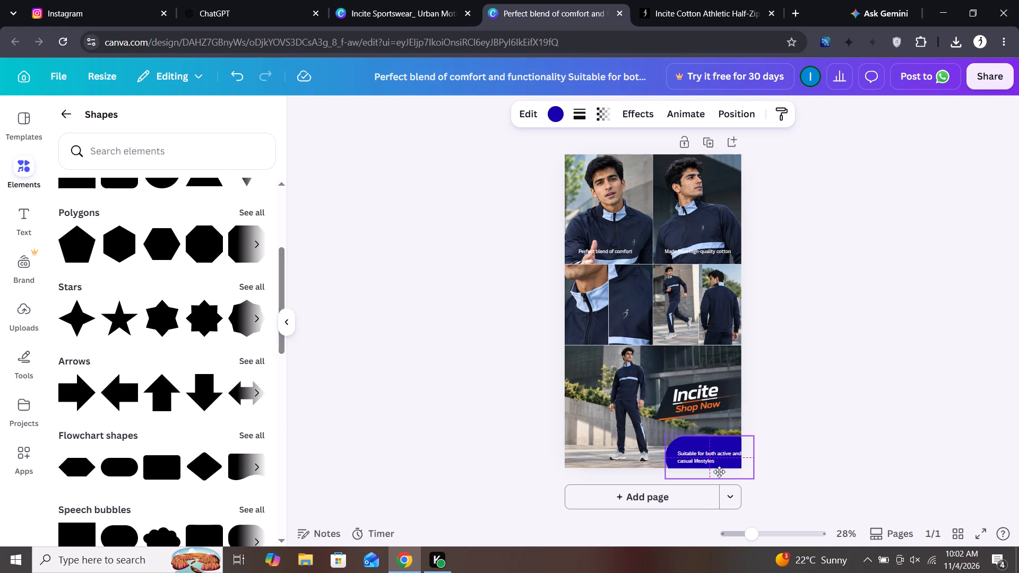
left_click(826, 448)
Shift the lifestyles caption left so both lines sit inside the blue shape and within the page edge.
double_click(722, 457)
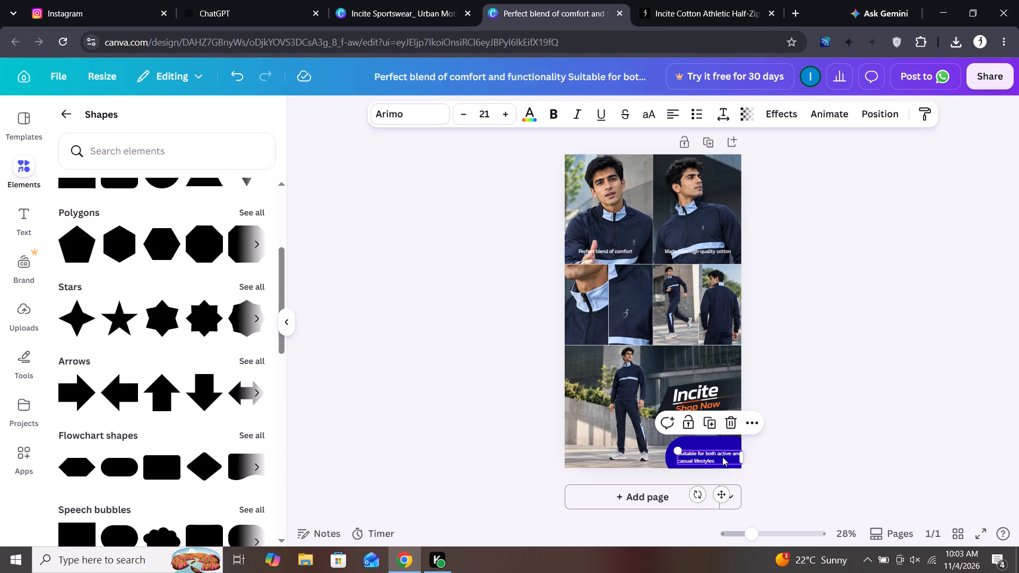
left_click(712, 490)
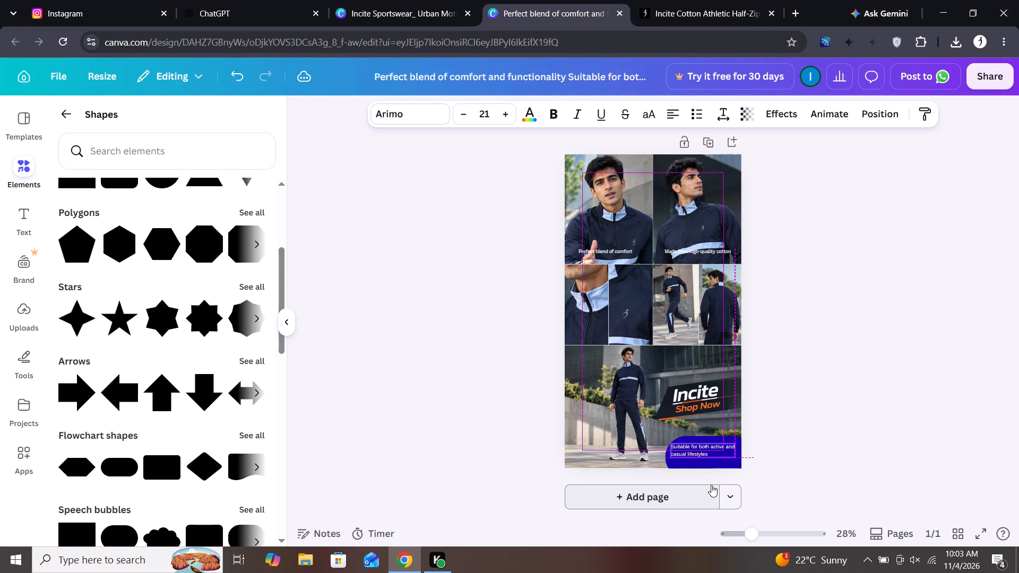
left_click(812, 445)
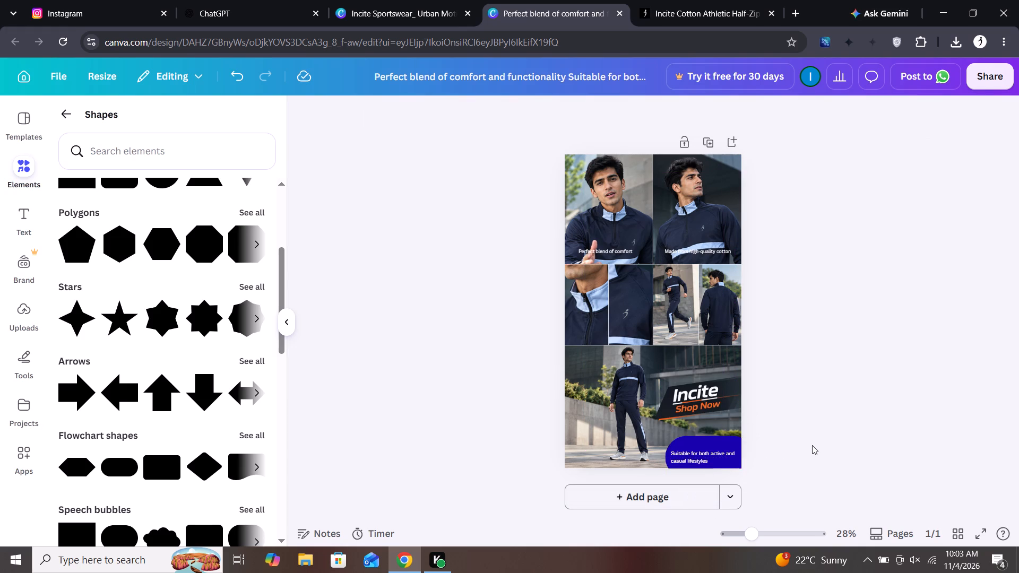
Delete the dark blue shape from behind the lifestyles caption on the bottom photo.
scroll(782, 362, "down", 3)
scroll(782, 362, "up", 1)
left_click(717, 445)
left_click(731, 415)
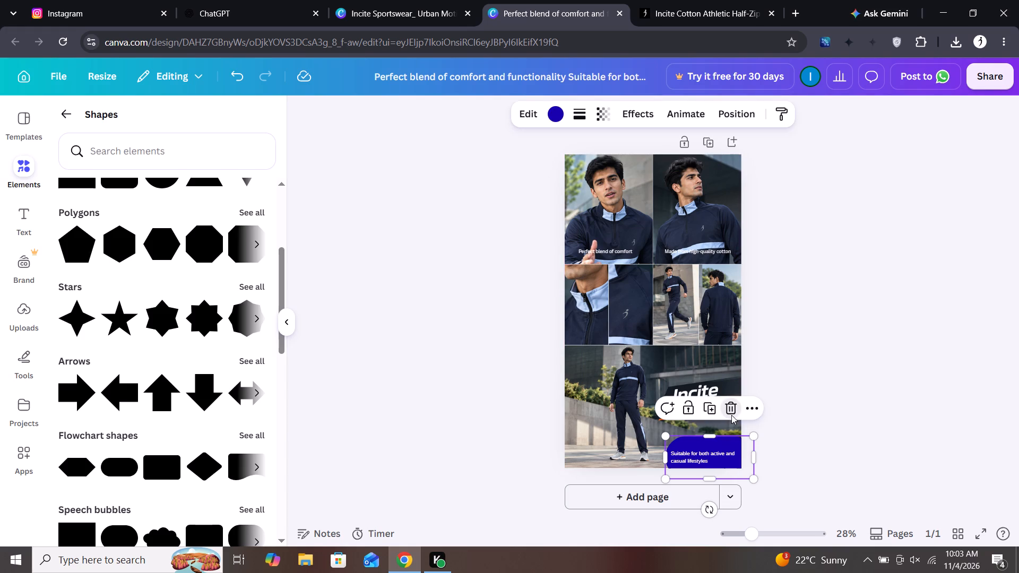
Enlarge the lifestyles caption to font size 32.3 and move it toward the lower centre of the bottom photo.
left_click(713, 452)
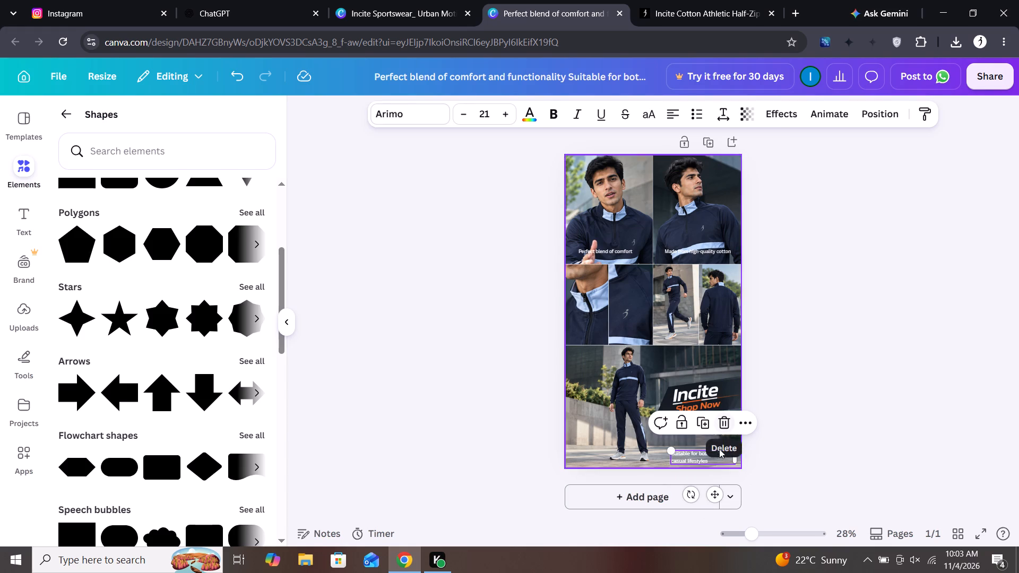
left_click_drag(671, 449, 662, 447)
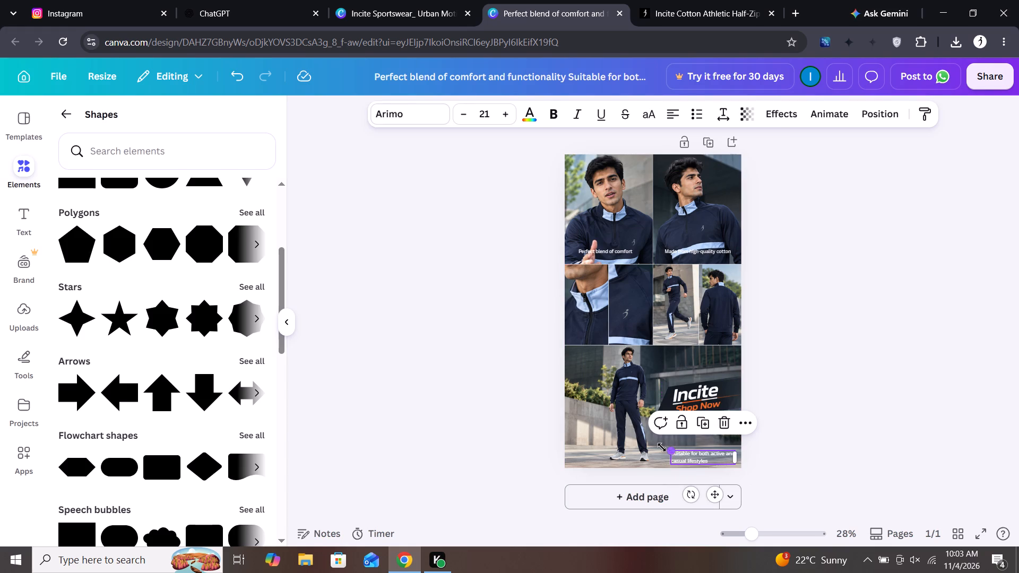
left_click_drag(662, 447, 636, 447)
left_click_drag(678, 456, 641, 450)
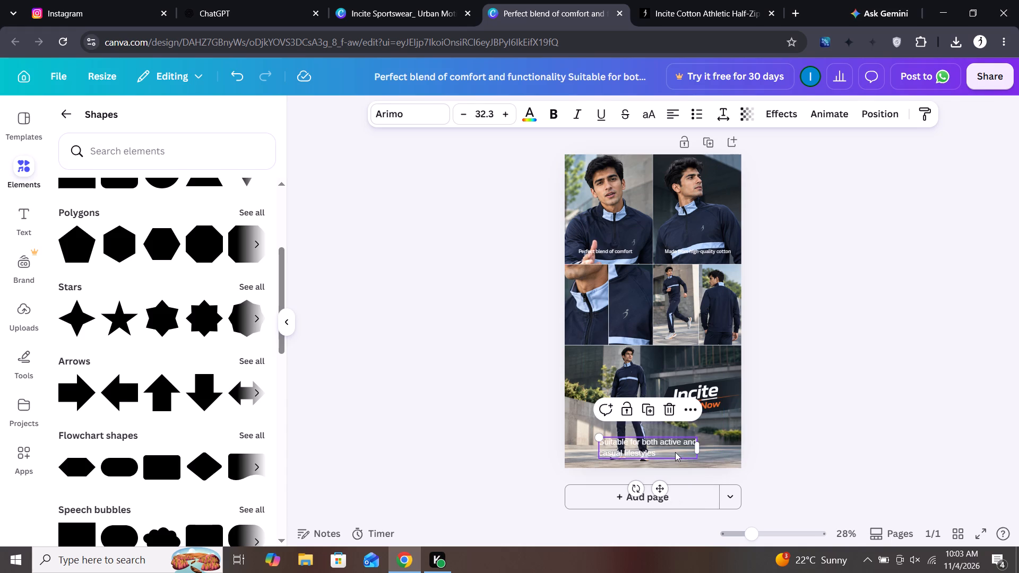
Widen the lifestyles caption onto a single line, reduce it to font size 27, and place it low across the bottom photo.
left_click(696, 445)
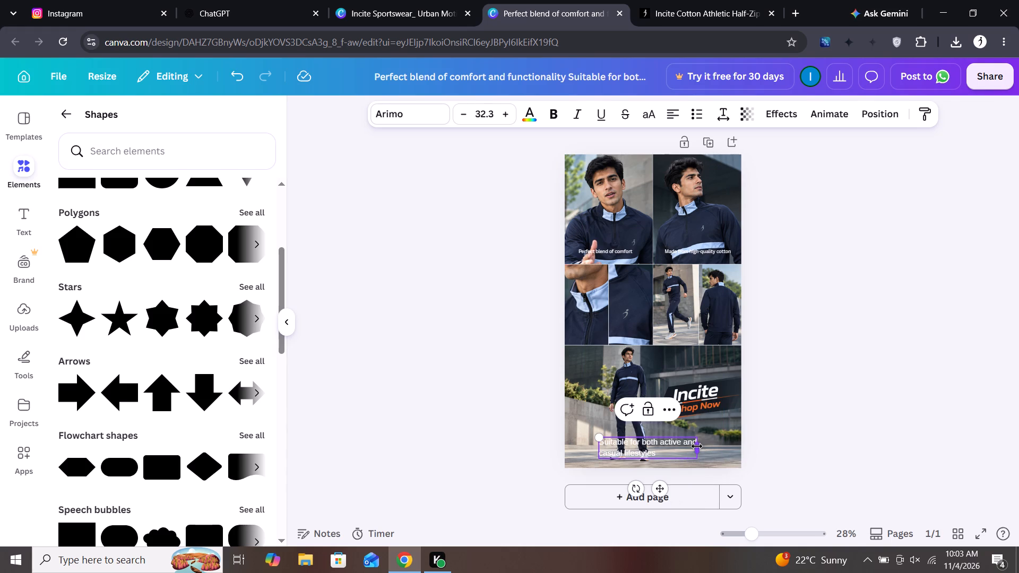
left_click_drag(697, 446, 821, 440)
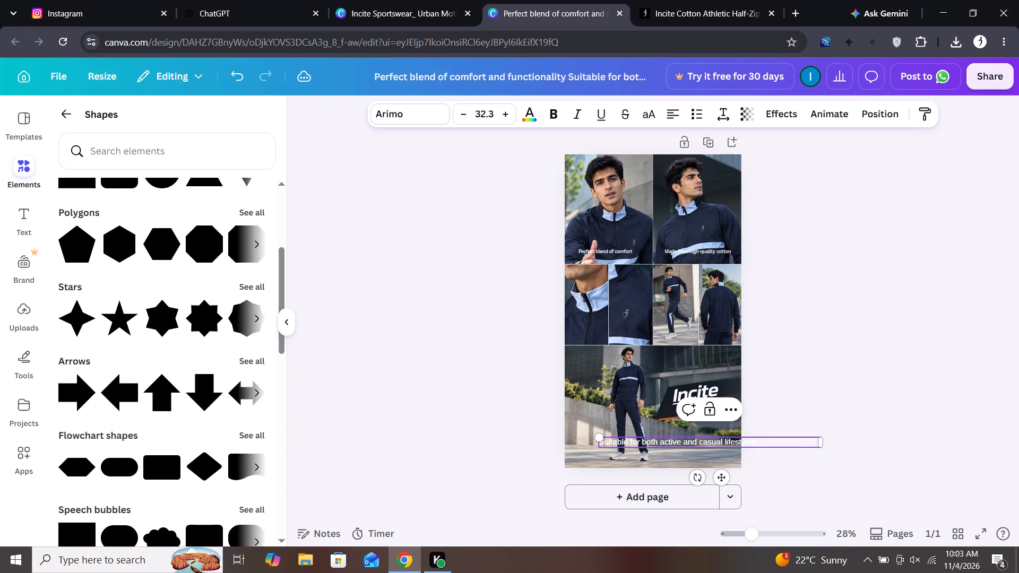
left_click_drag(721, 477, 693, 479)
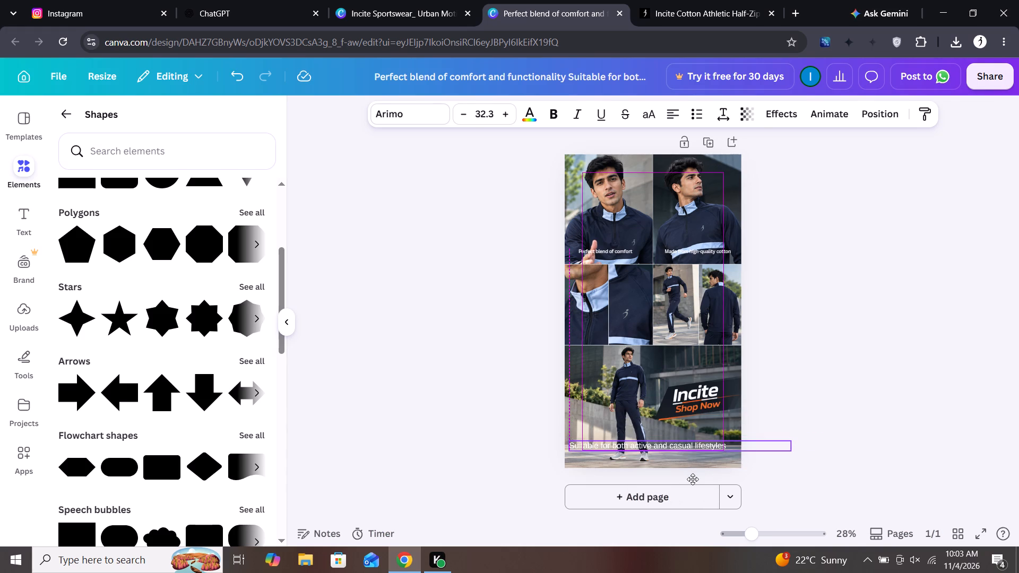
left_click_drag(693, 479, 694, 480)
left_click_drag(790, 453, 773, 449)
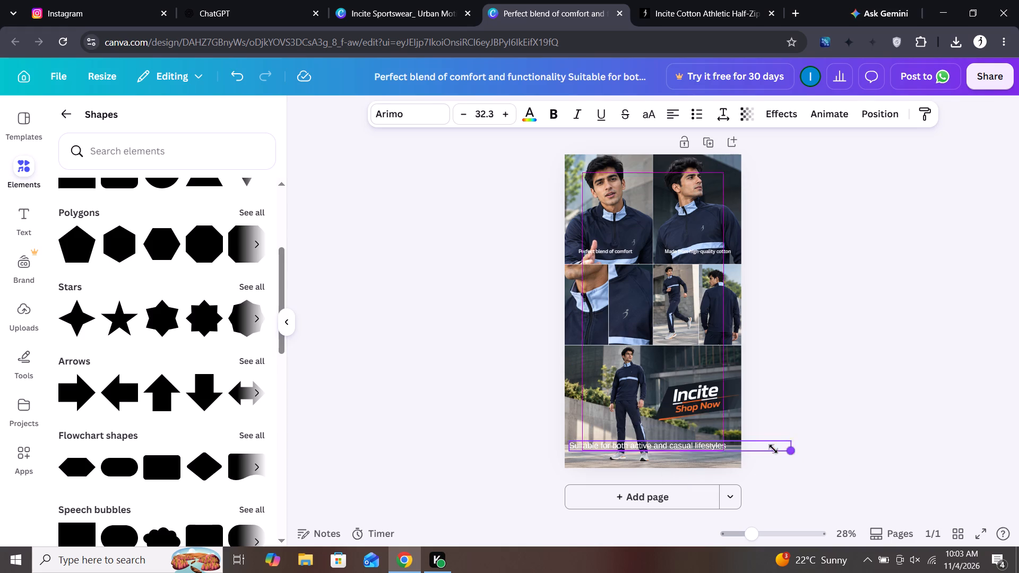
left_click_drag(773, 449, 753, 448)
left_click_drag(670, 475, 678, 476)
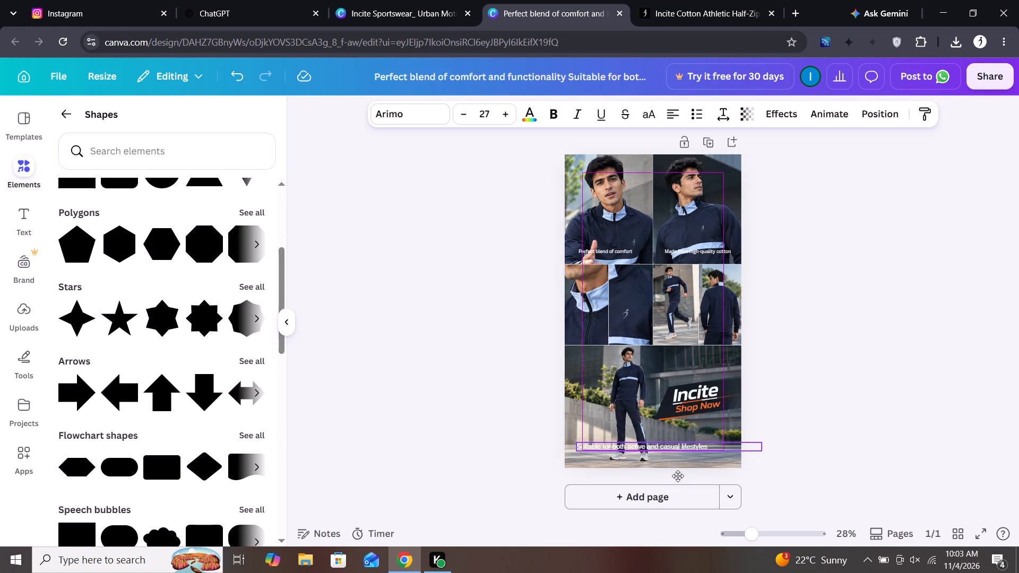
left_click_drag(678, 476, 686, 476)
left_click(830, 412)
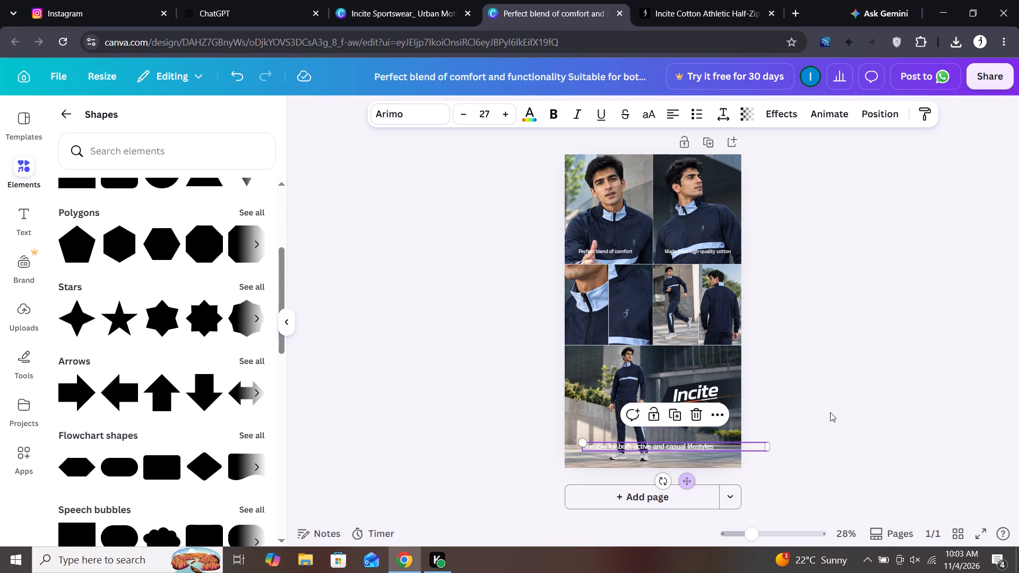
Delete the lifestyles, comfort and cotton captions from the tracksuit collage.
left_click(698, 449)
left_click(698, 412)
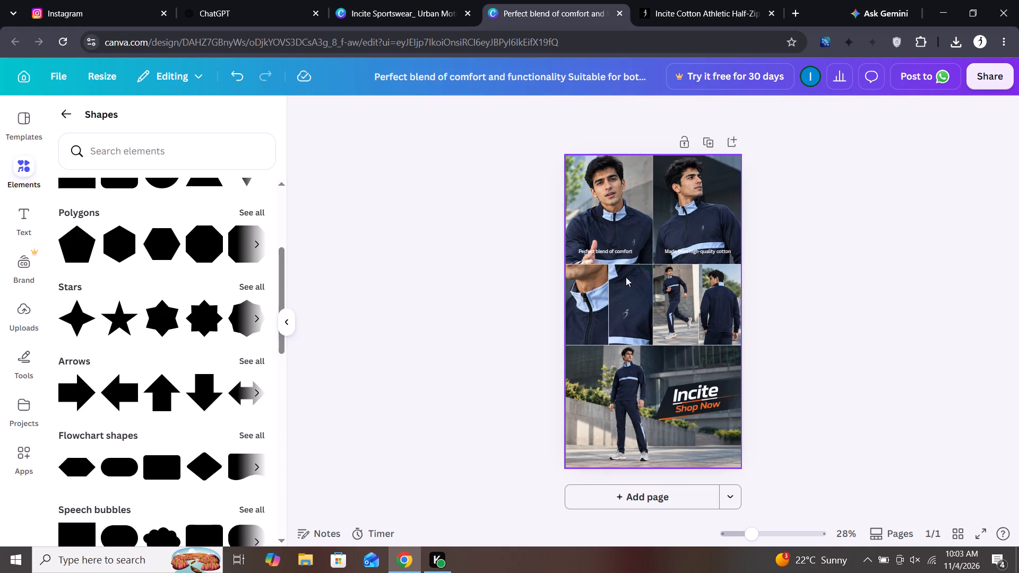
left_click(605, 251)
left_click(628, 223)
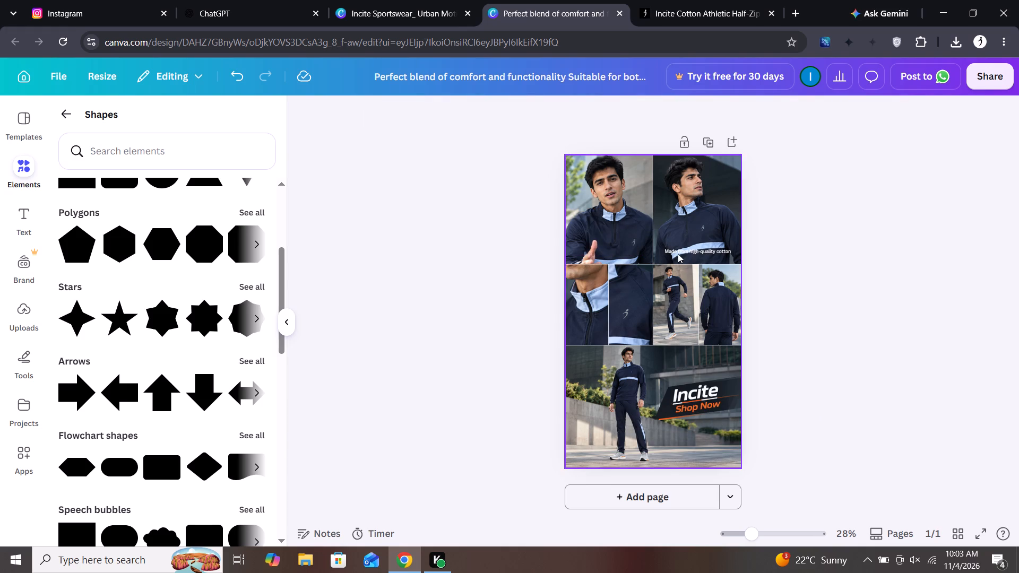
left_click(678, 253)
left_click(720, 225)
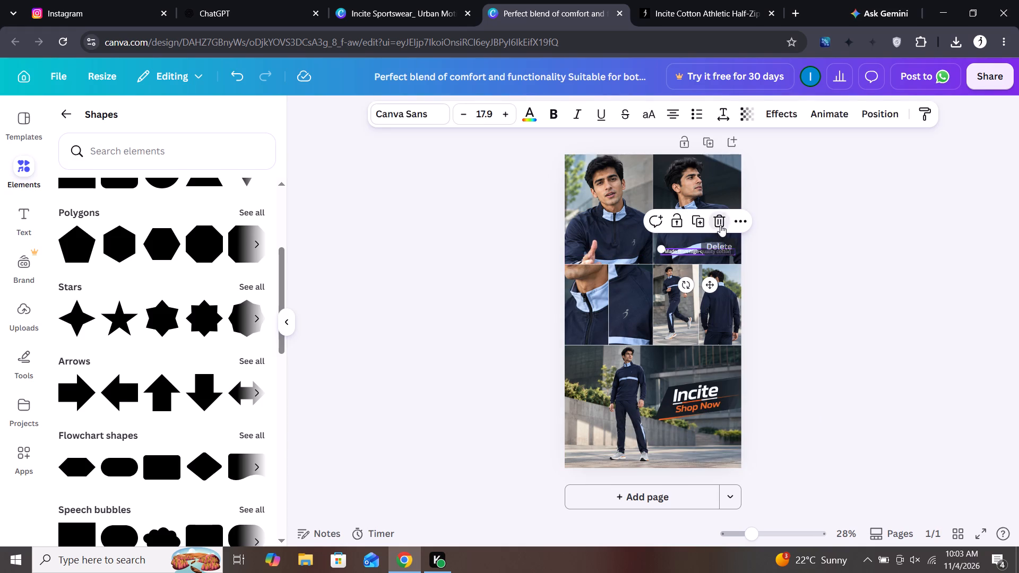
left_click(794, 302)
left_click(679, 268)
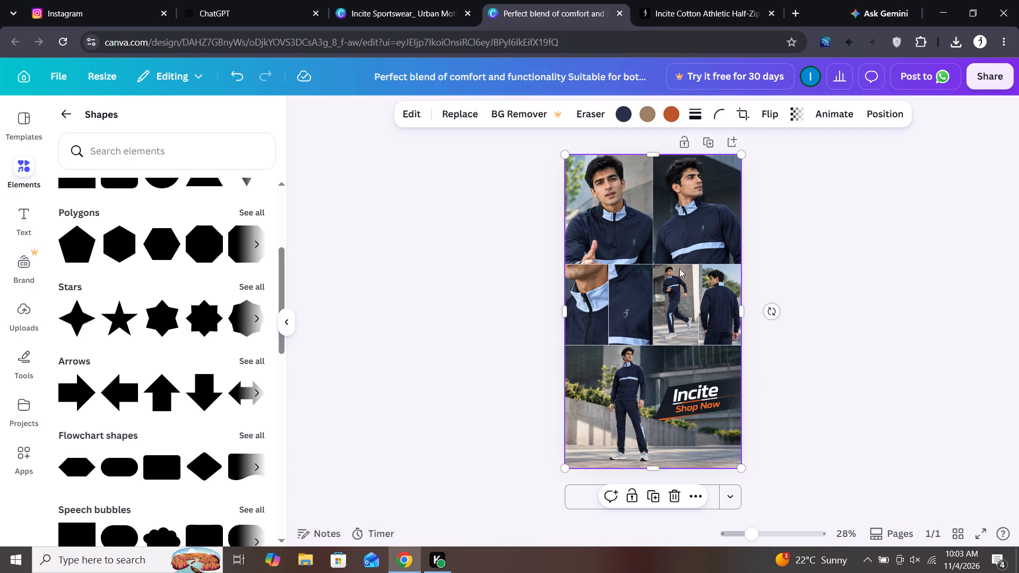
Download the tracksuit collage as a PNG at size 1 and High quality.
left_click(1004, 79)
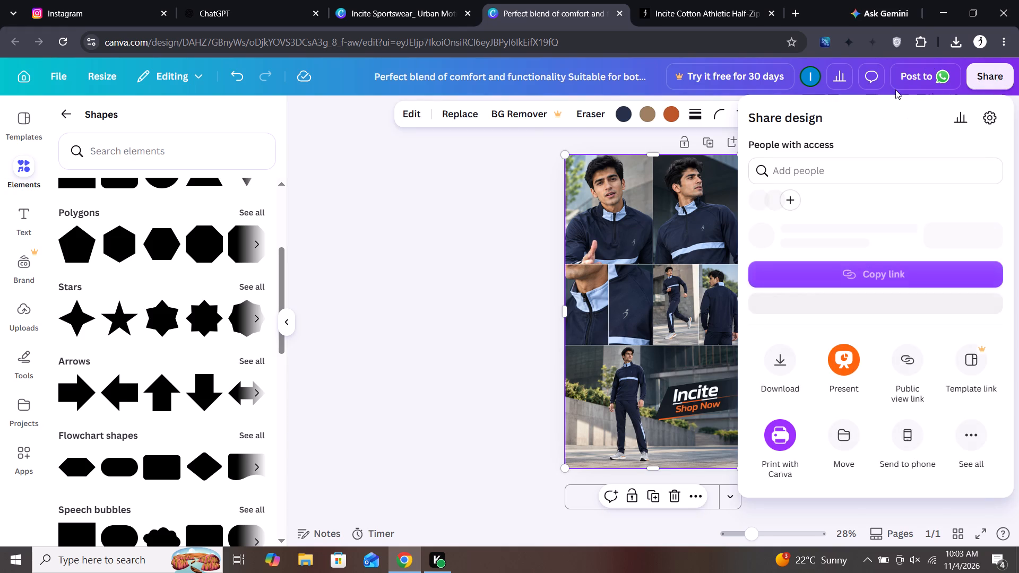
left_click(779, 380)
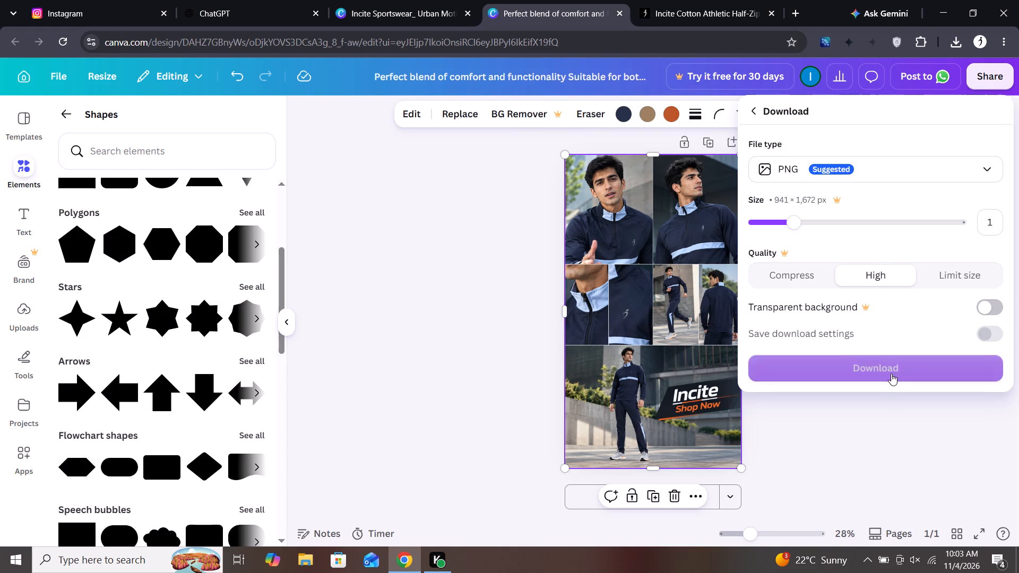
left_click(882, 374)
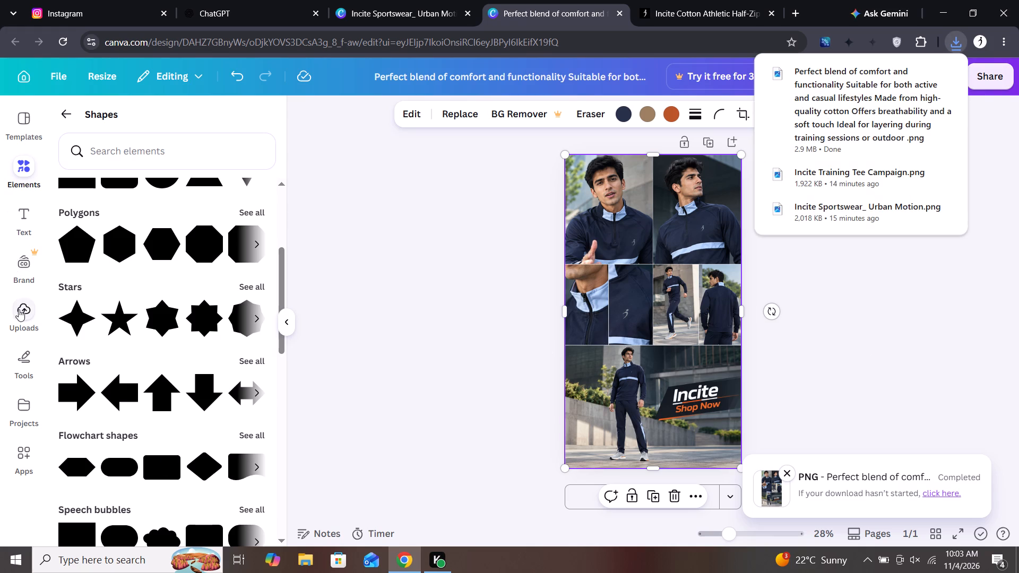
left_click(653, 292)
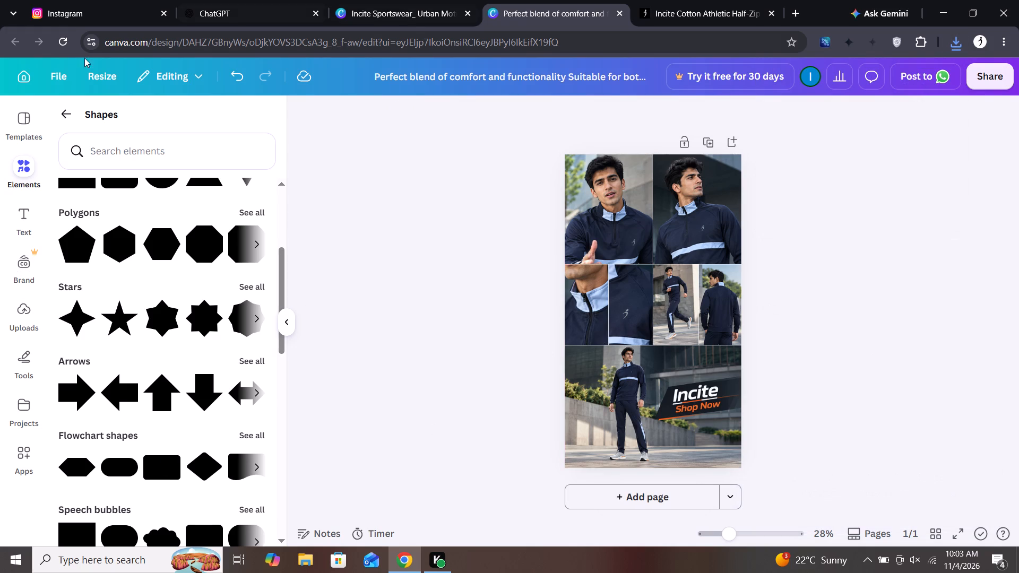
Close the tracksuit collage design and return to the Incite Sportswear Urban Motion image preview.
left_click(619, 11)
left_click(410, 6)
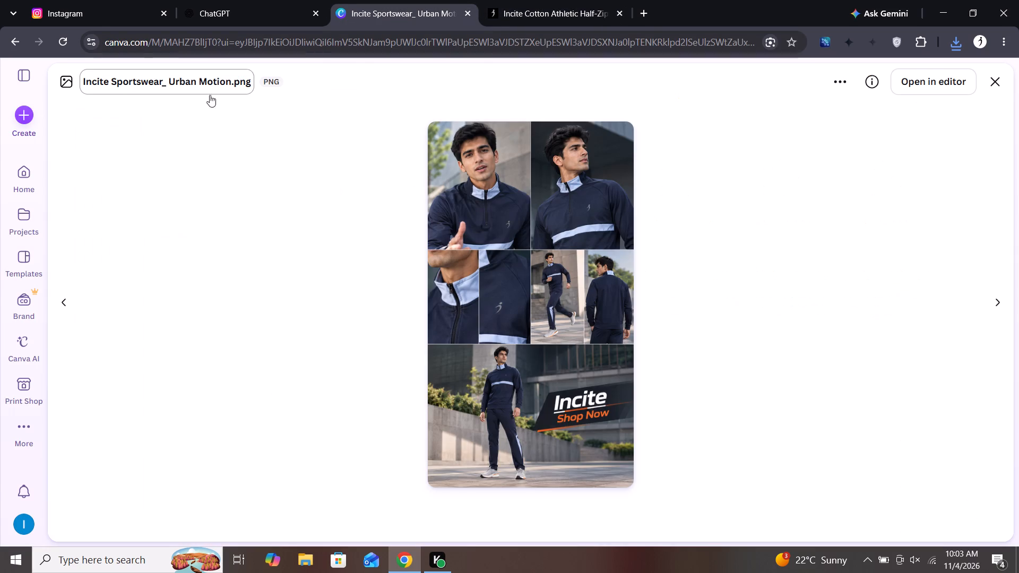
left_click(498, 169)
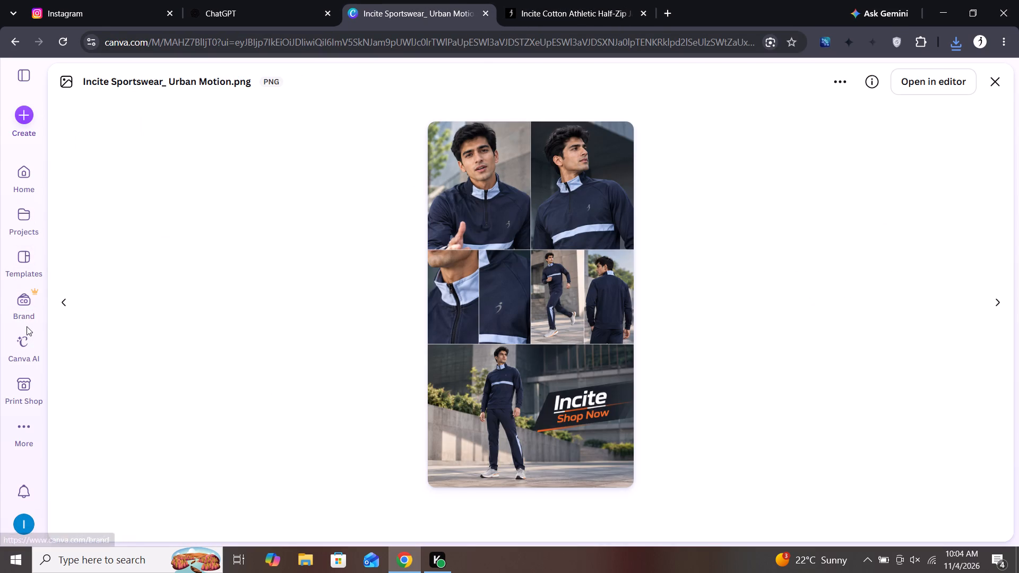
Start creating a new design from an upload and open the file selection for uploading files.
scroll(18, 207, "down", 2)
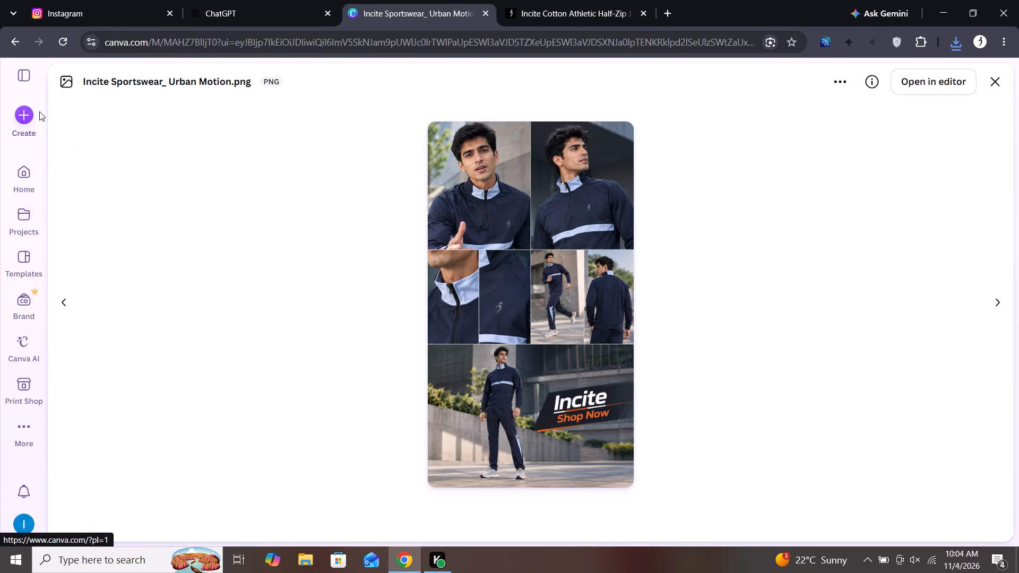
left_click(39, 111)
left_click(34, 116)
left_click(11, 124)
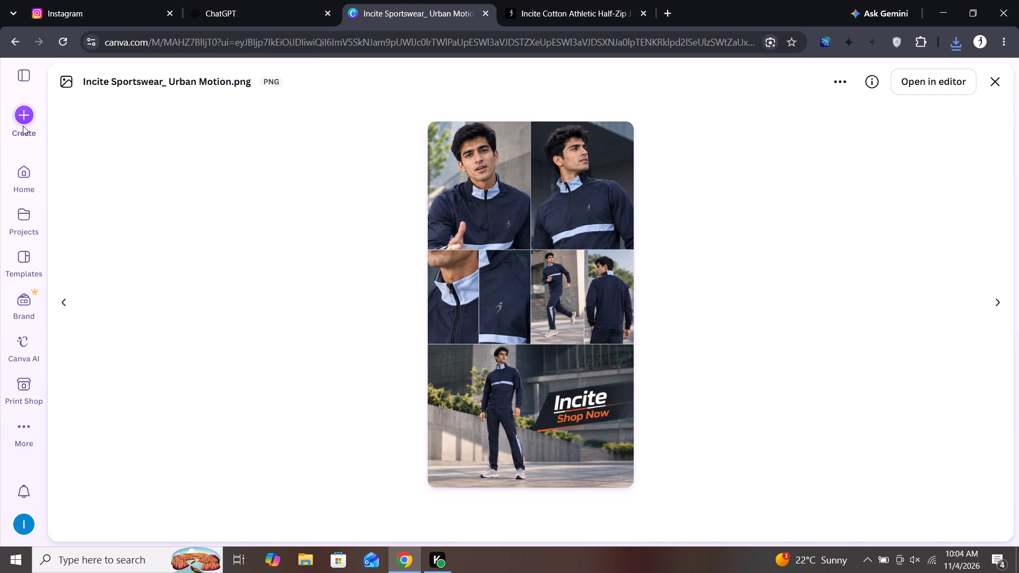
left_click(24, 126)
left_click(21, 111)
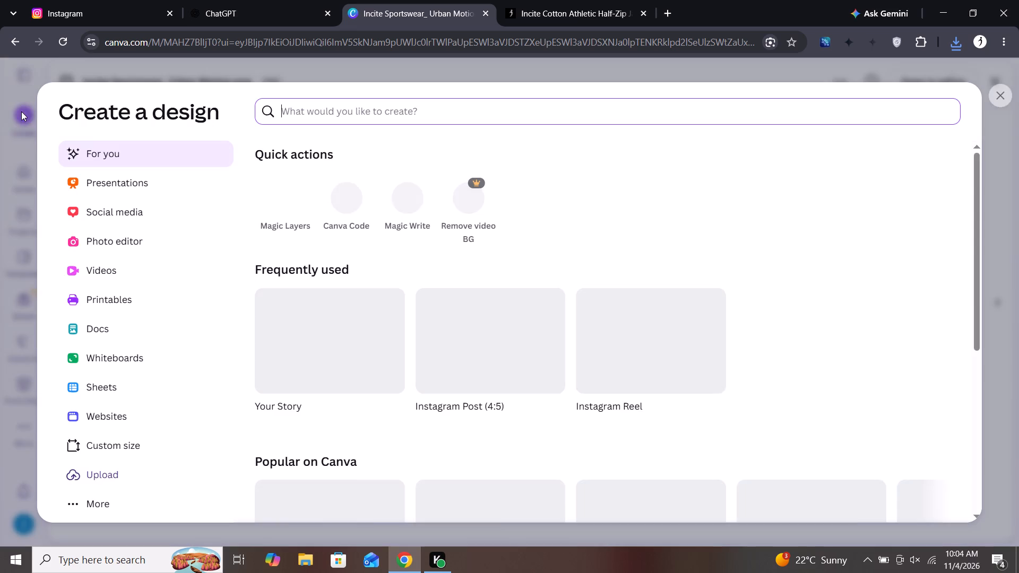
left_click(114, 479)
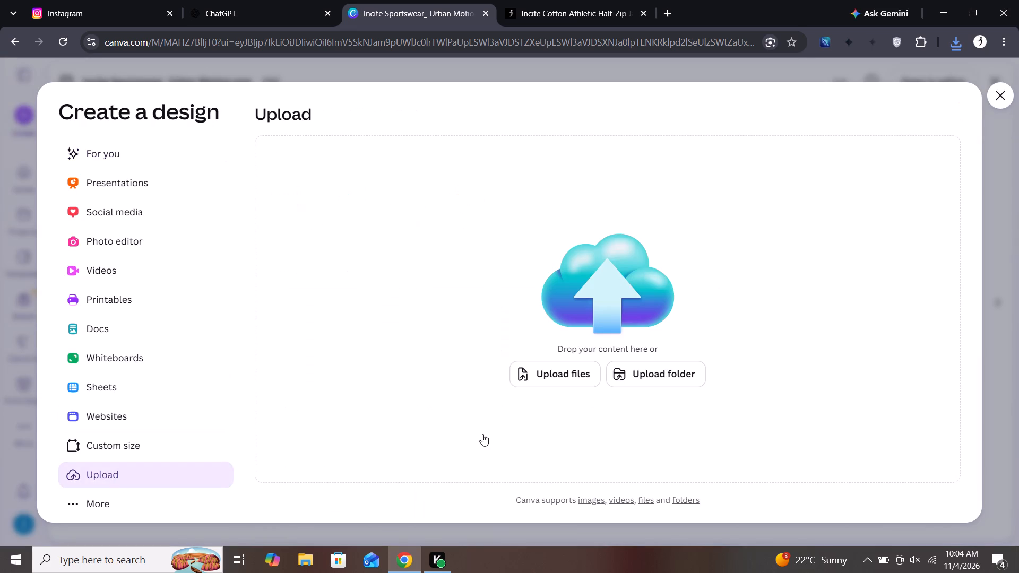
left_click(561, 383)
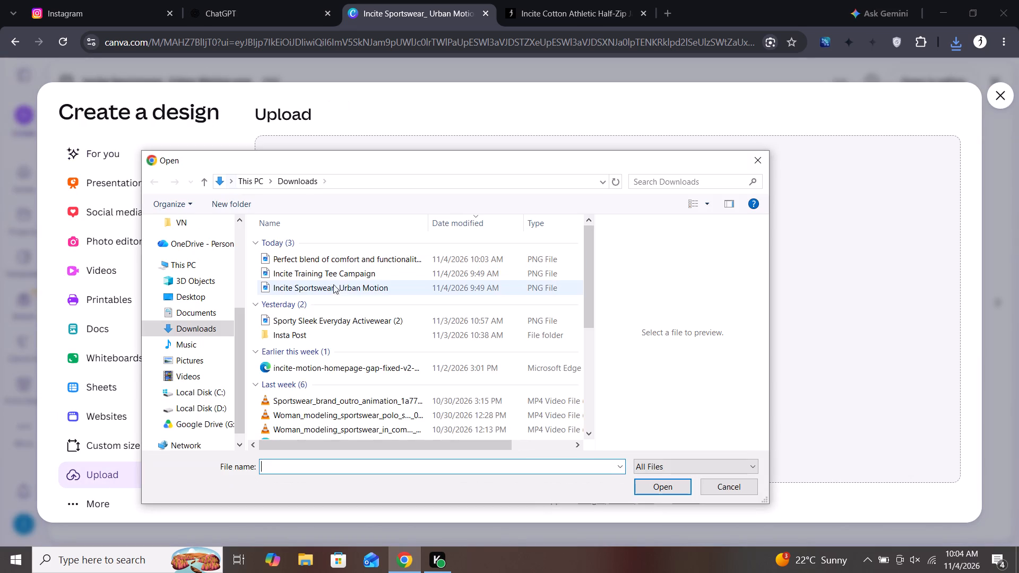
Upload the Incite Training Tee Campaign PNG from Downloads and use it in a new Instagram Story design.
left_click(334, 285)
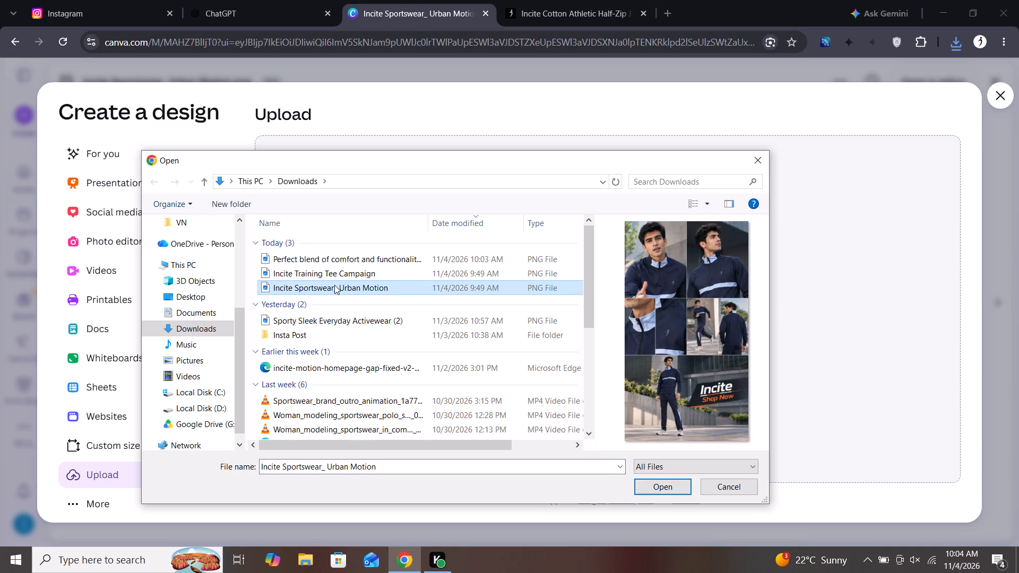
left_click(339, 278)
left_click(662, 489)
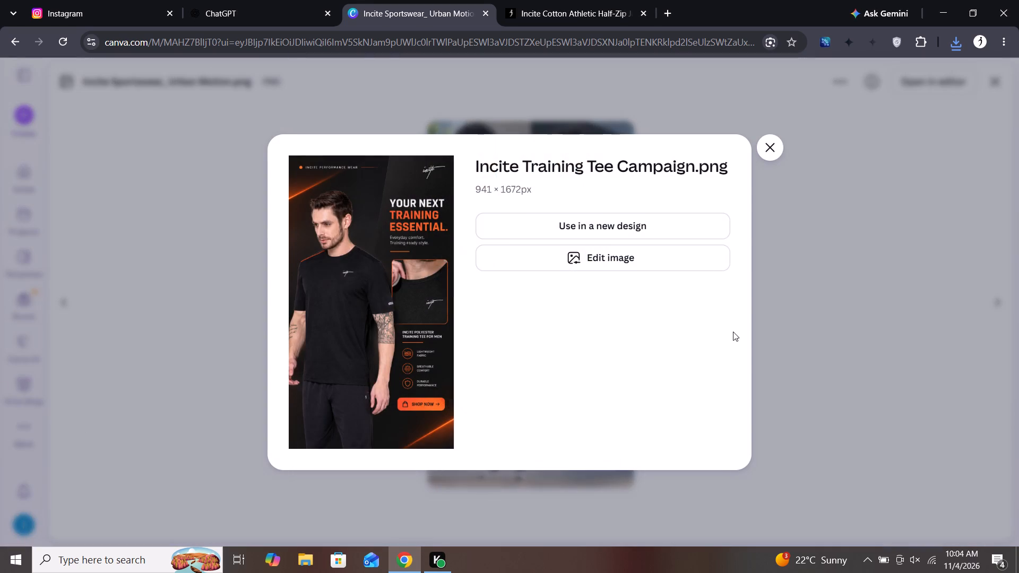
left_click(584, 223)
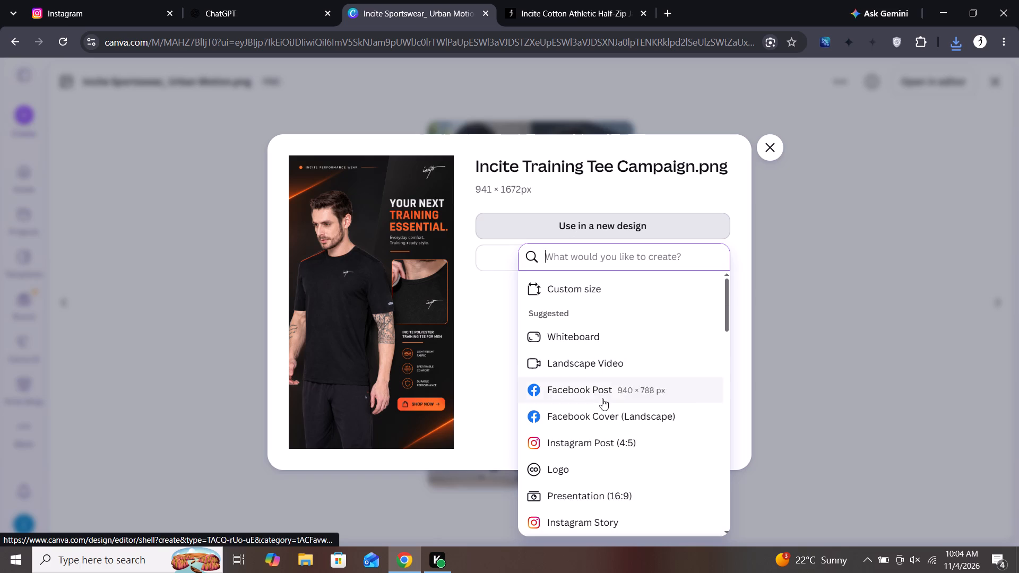
left_click(606, 523)
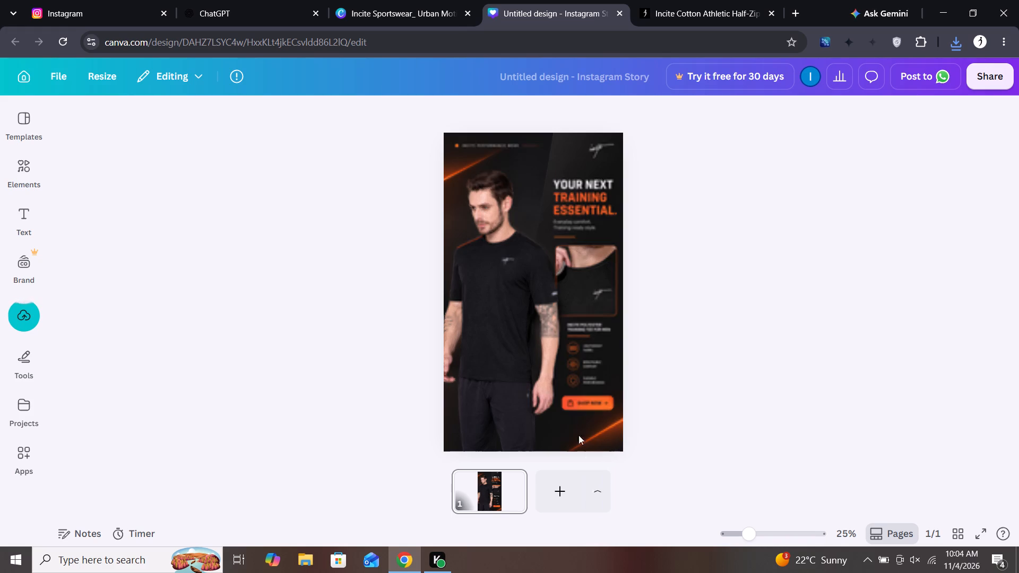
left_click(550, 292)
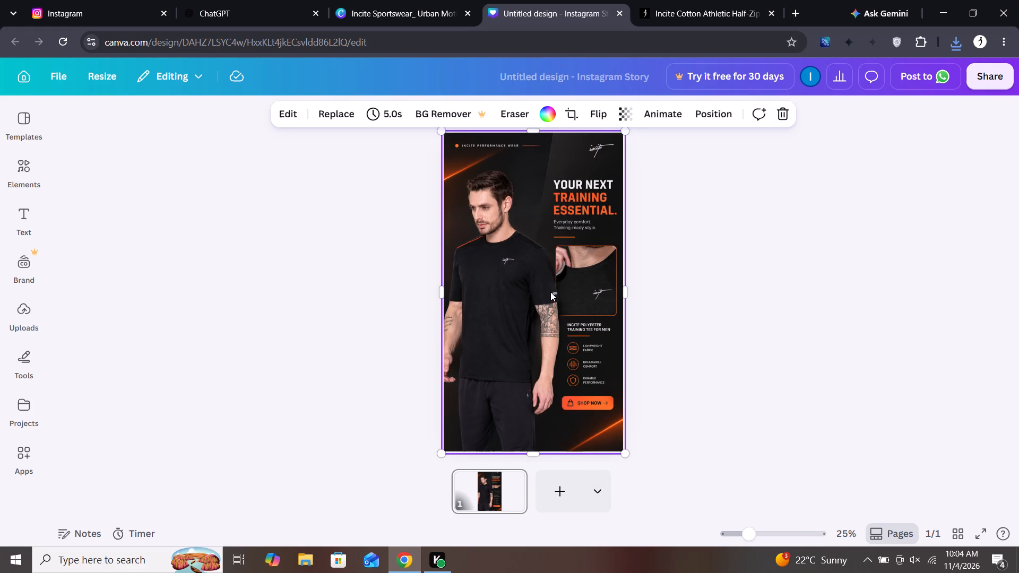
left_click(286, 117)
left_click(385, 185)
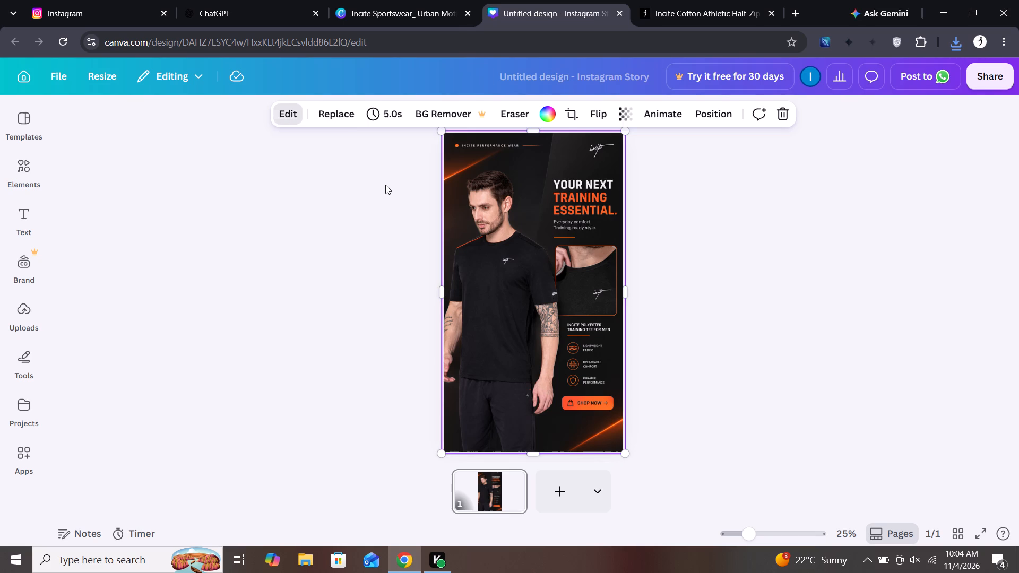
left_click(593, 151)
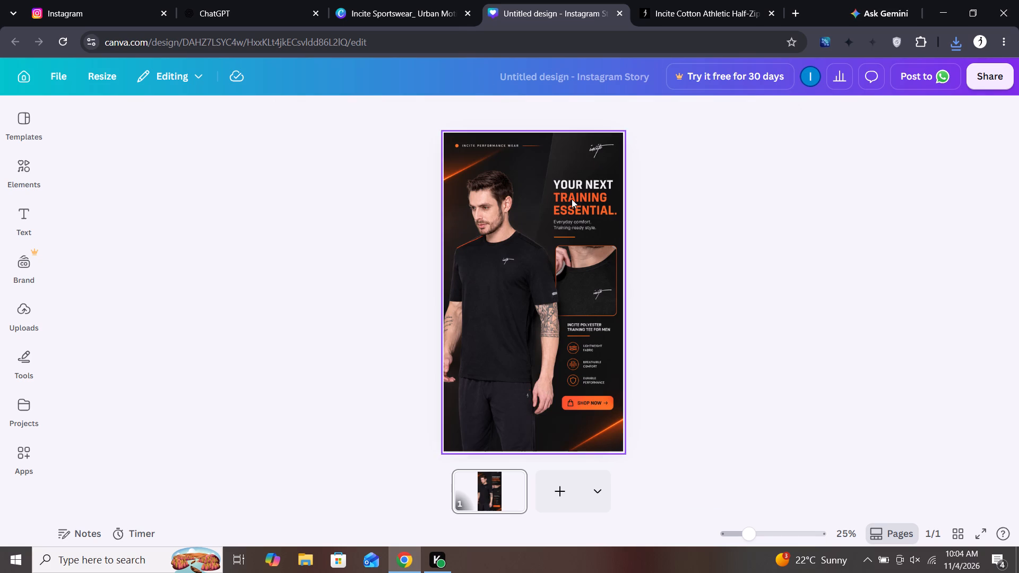
Animate the training tee story page, trying the Party page animation and replacing it with Simple.
left_click(572, 199)
left_click(668, 114)
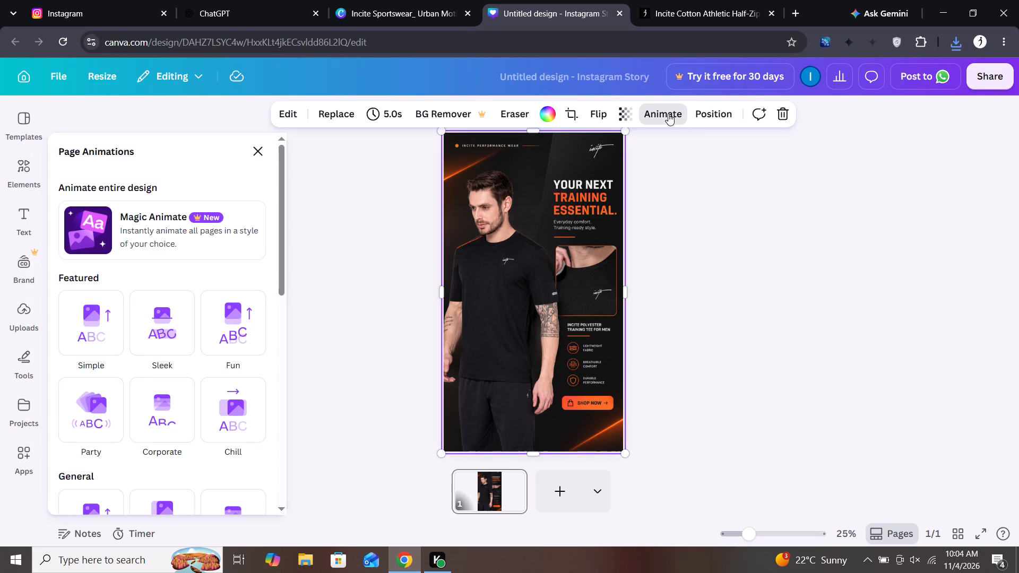
scroll(215, 273, "down", 5)
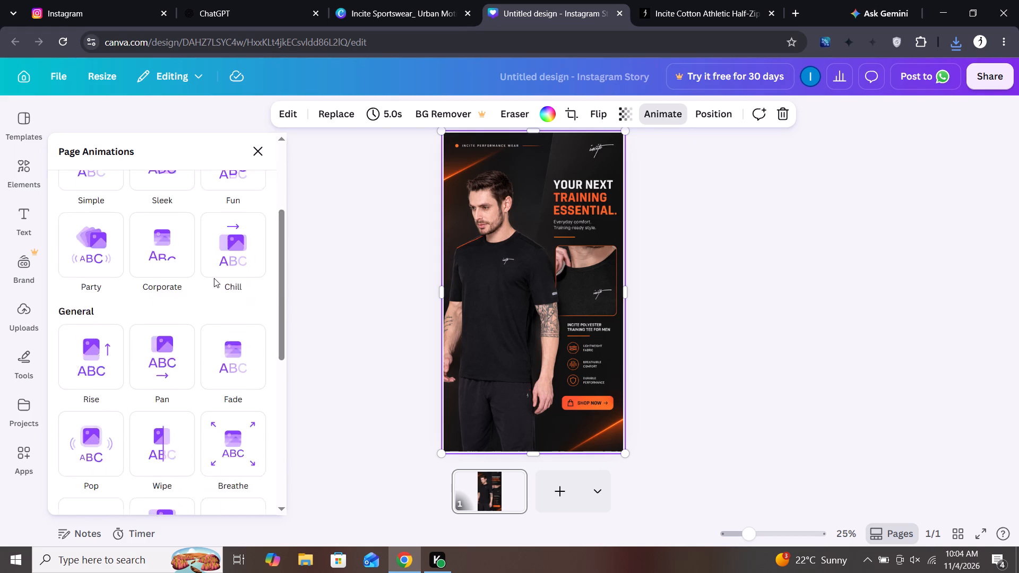
scroll(214, 278, "down", 4)
scroll(214, 278, "up", 11)
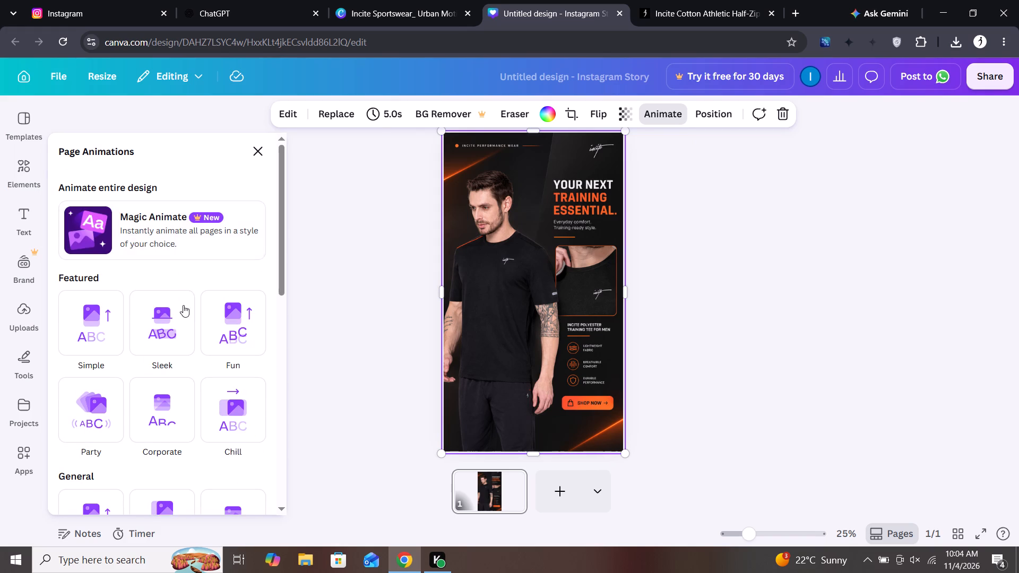
scroll(185, 307, "down", 20)
scroll(185, 308, "up", 15)
left_click(84, 424)
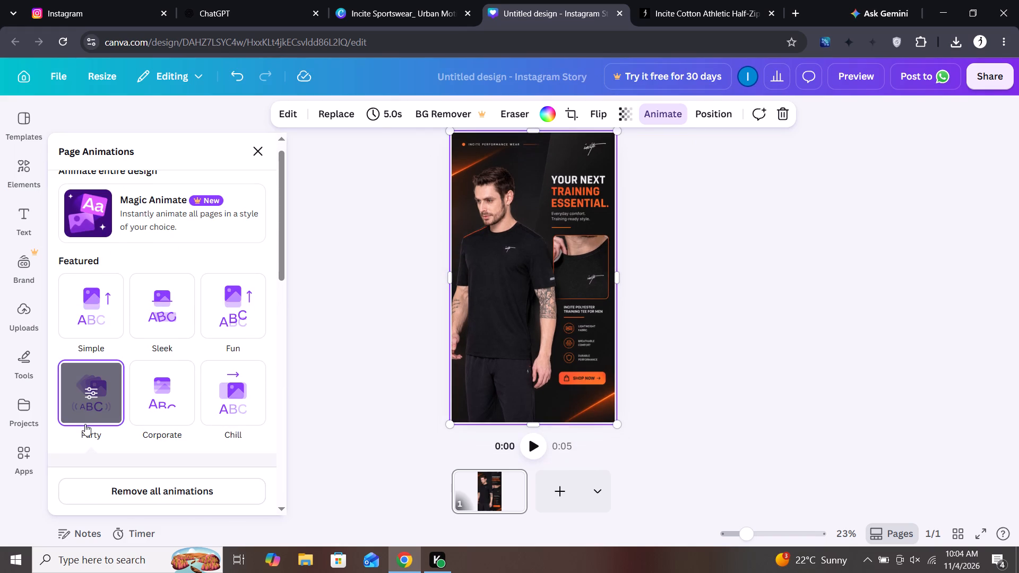
left_click(85, 424)
left_click(94, 313)
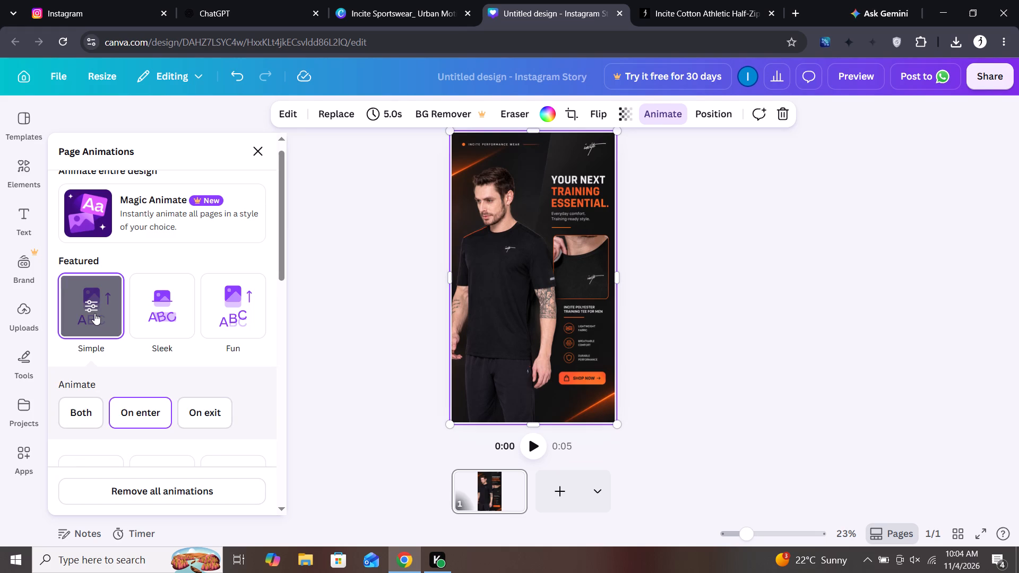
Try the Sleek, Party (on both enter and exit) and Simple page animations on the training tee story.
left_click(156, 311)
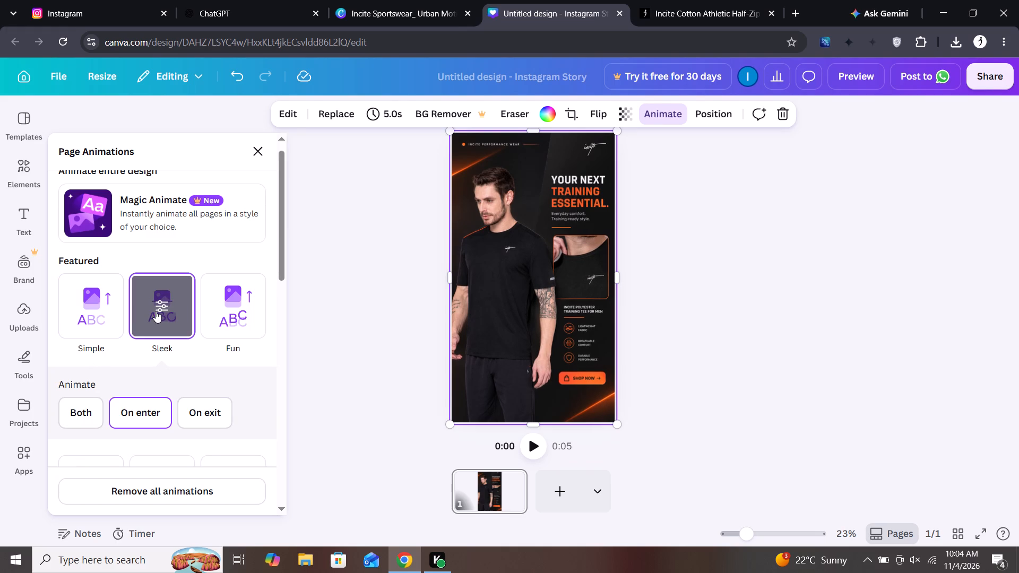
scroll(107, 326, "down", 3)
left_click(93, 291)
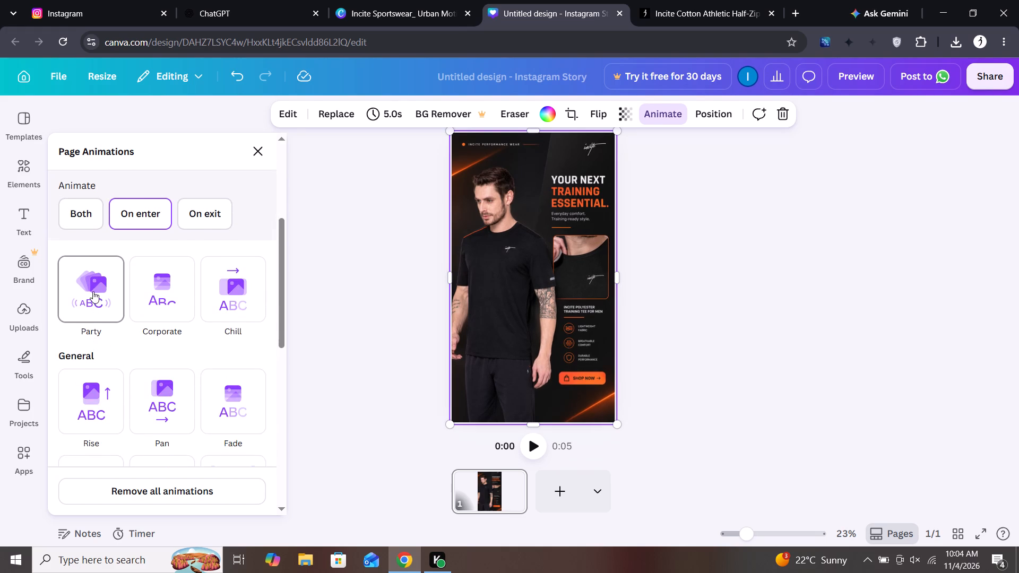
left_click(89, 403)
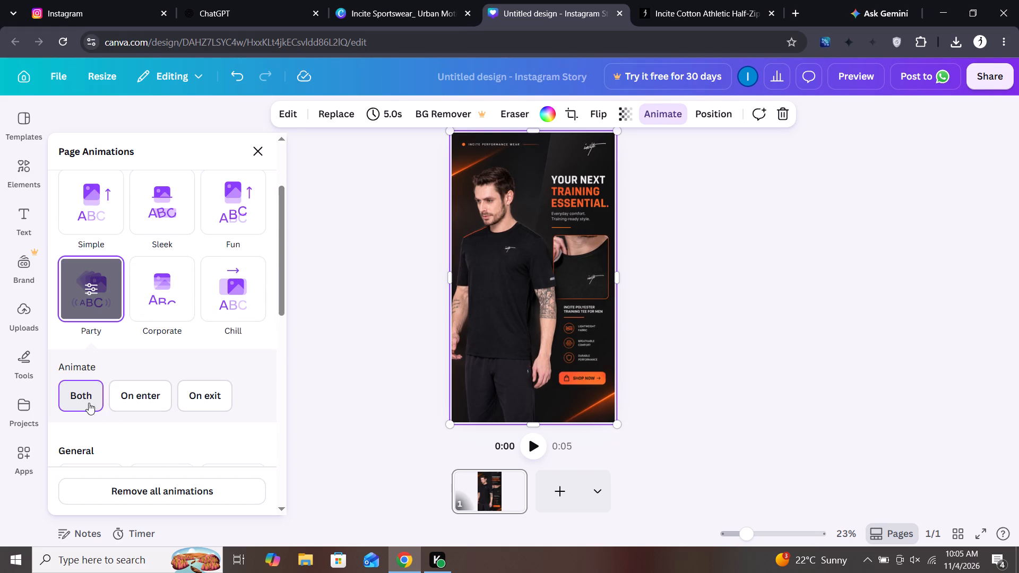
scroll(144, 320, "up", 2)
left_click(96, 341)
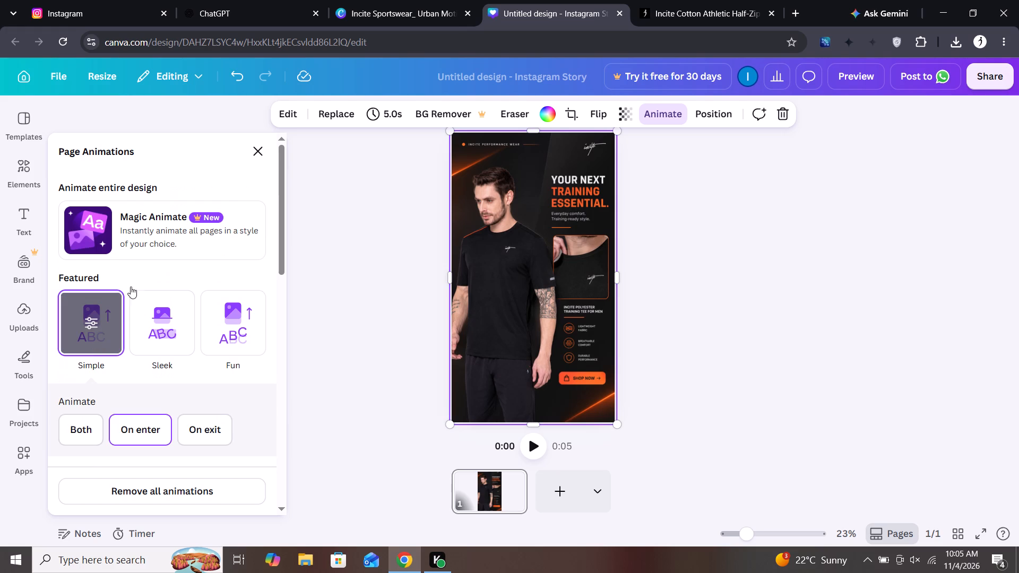
Remove all animations from the training tee story page and close the animation settings.
left_click(183, 487)
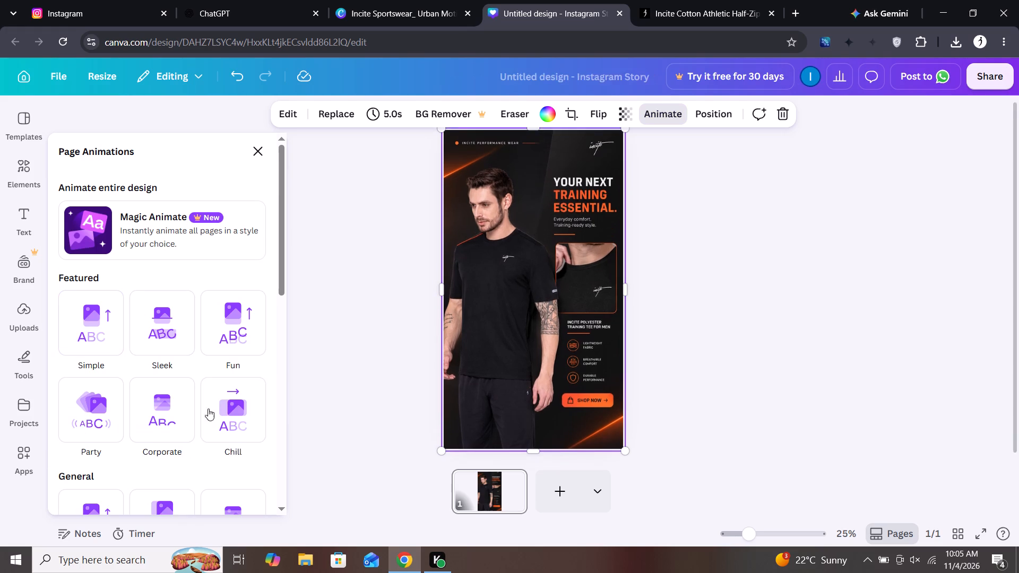
left_click(263, 157)
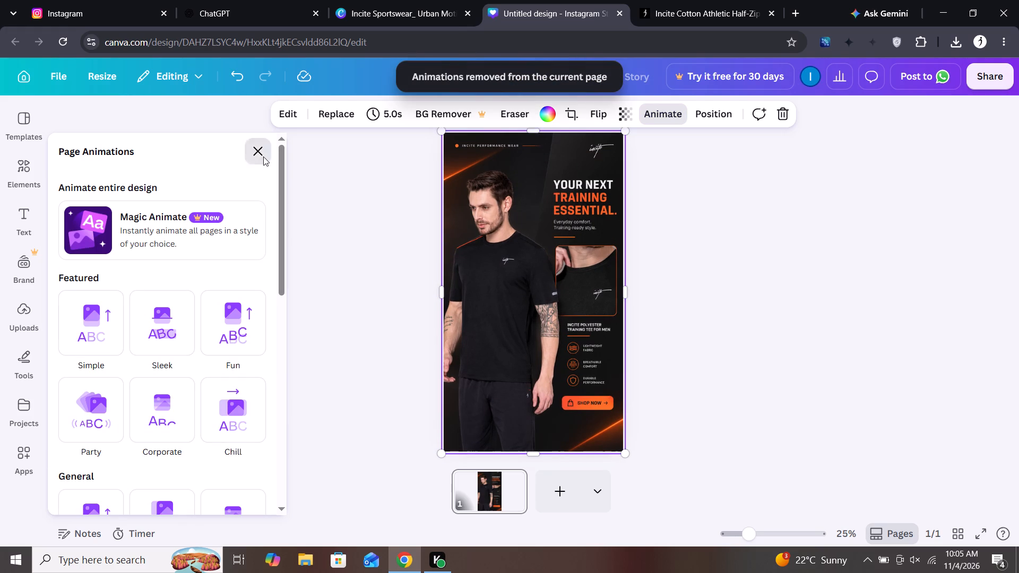
left_click(499, 371)
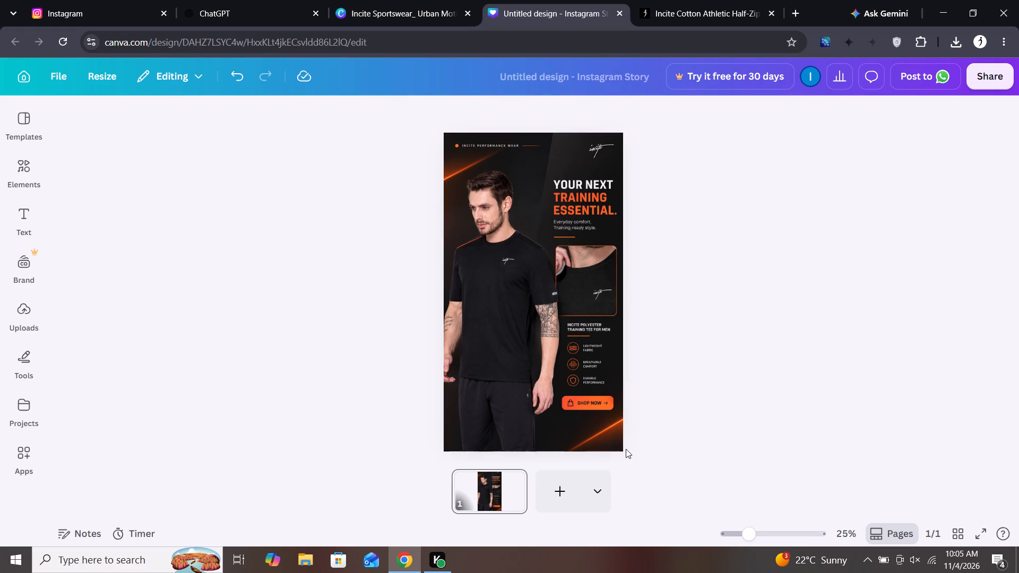
Enlarge the training tee image slightly from its lower-right corner to cover the page, and try shifting it slightly left.
left_click(571, 403)
left_click_drag(627, 453, 630, 457)
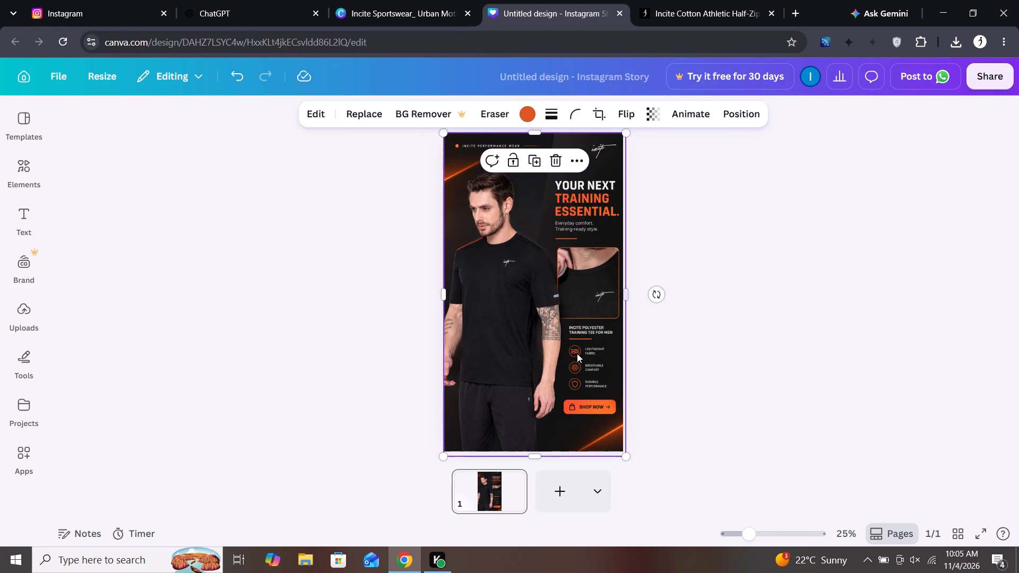
left_click(660, 354)
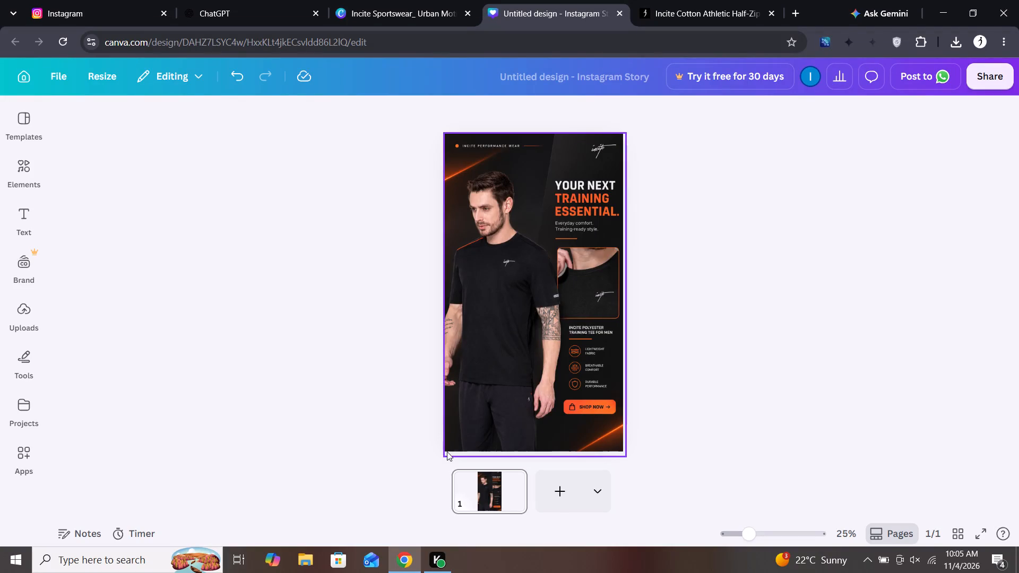
left_click_drag(531, 268, 525, 267)
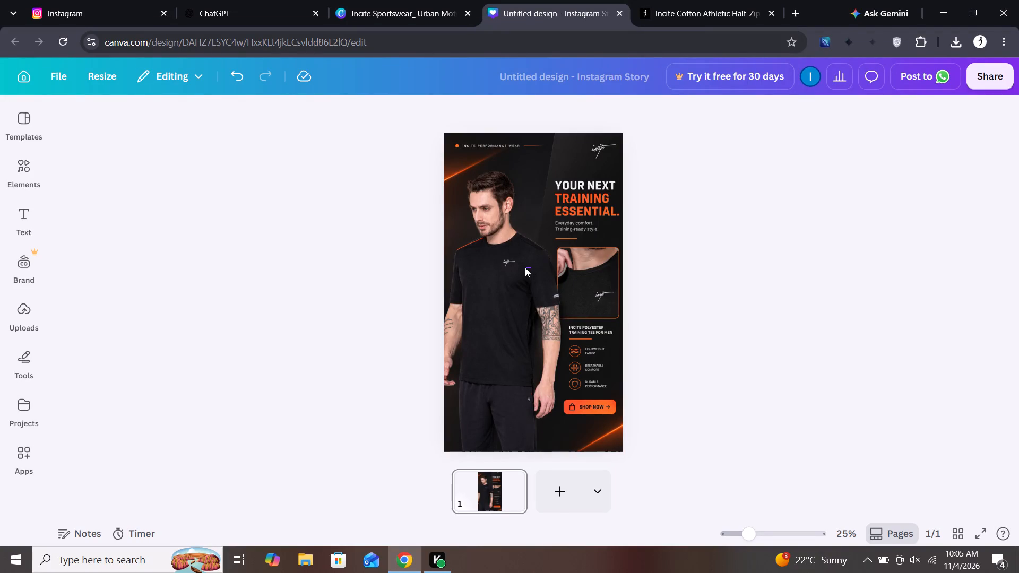
left_click_drag(525, 267, 514, 266)
left_click(683, 318)
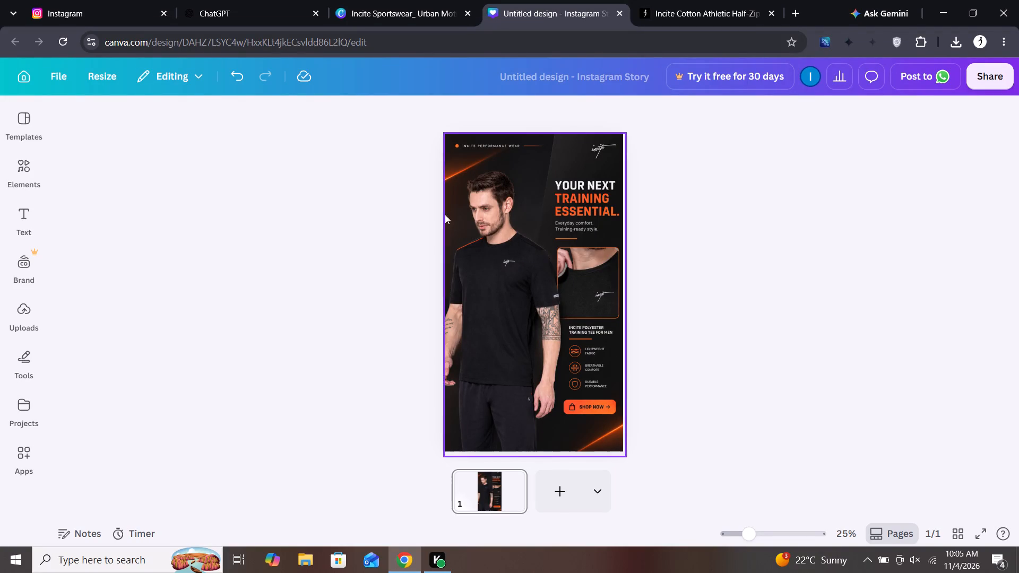
Set the training tee image's brightness to 10.
left_click(520, 275)
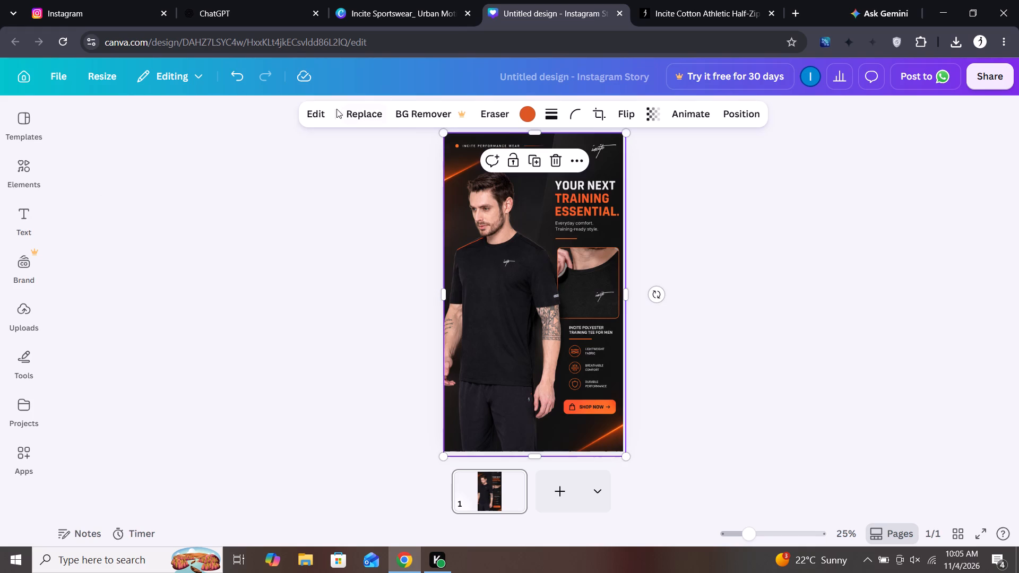
left_click(321, 110)
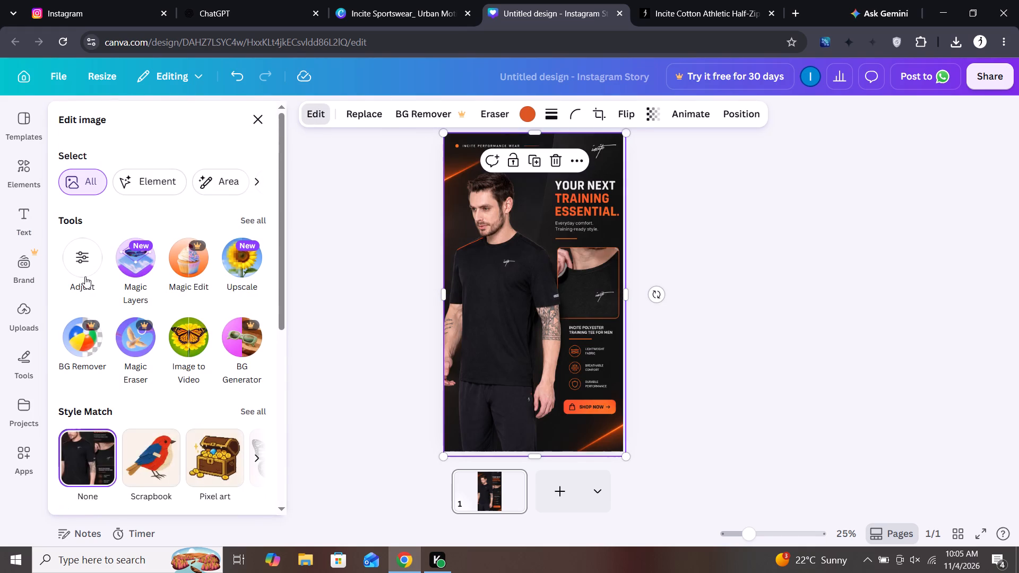
left_click(85, 276)
scroll(183, 343, "down", 1)
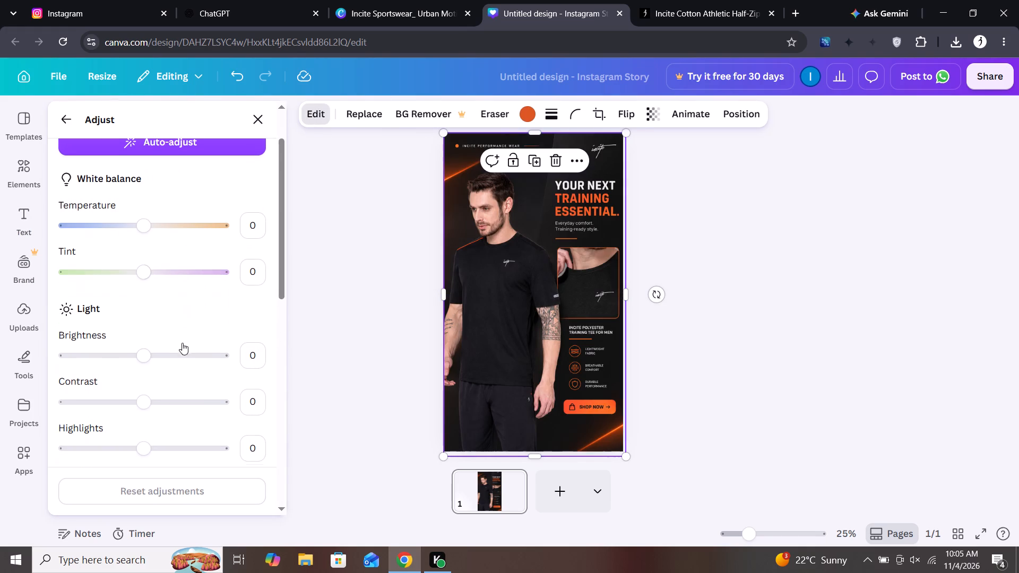
left_click(149, 359)
left_click(154, 360)
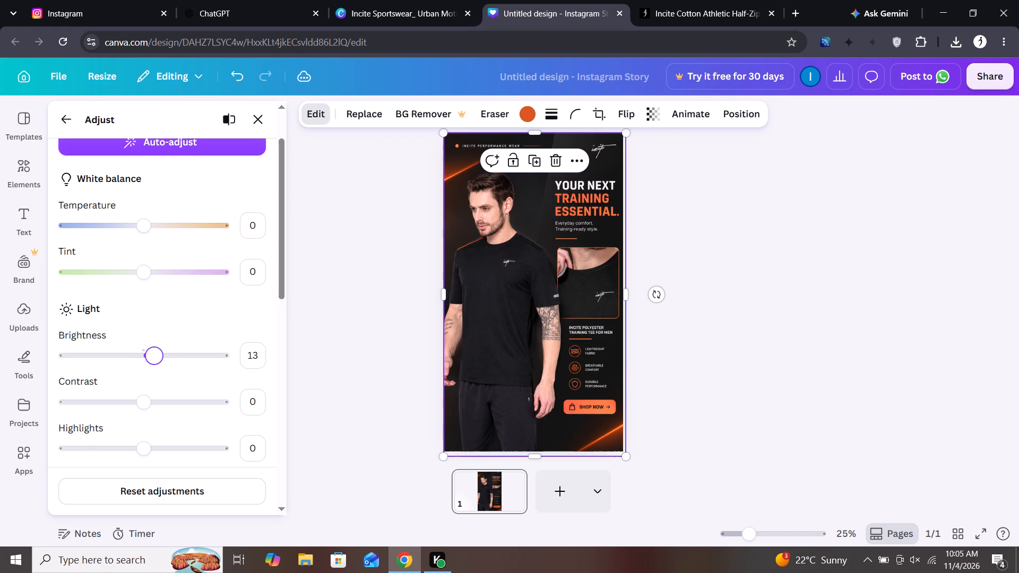
double_click(258, 356)
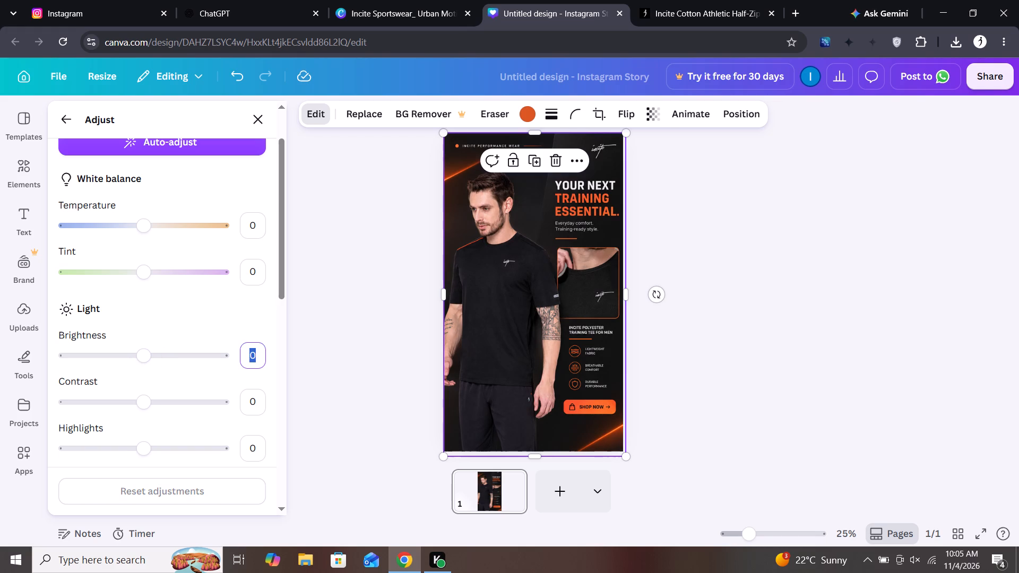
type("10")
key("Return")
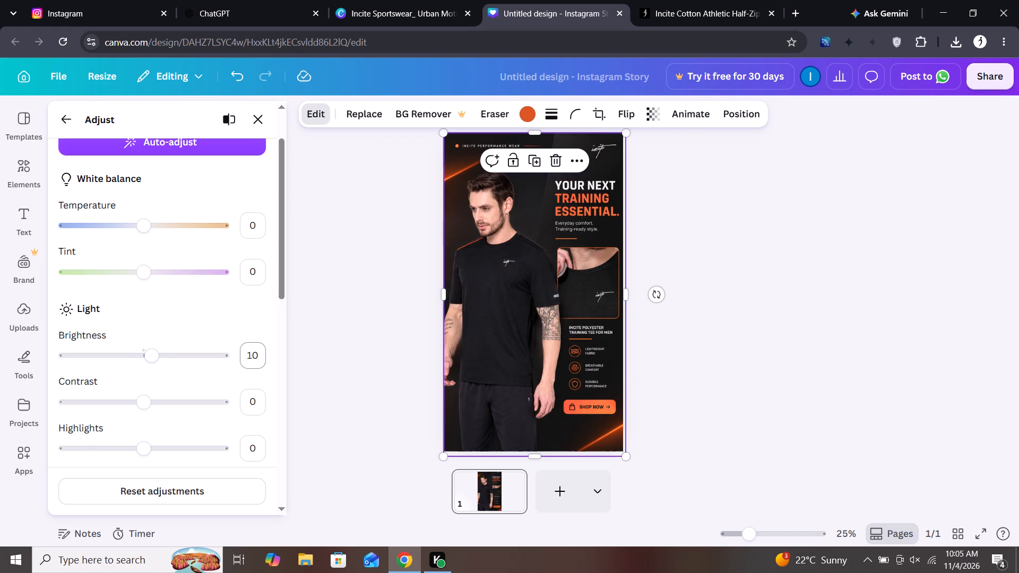
Set the image's contrast to 4 and its highlights to -16.
scroll(122, 380, "down", 1)
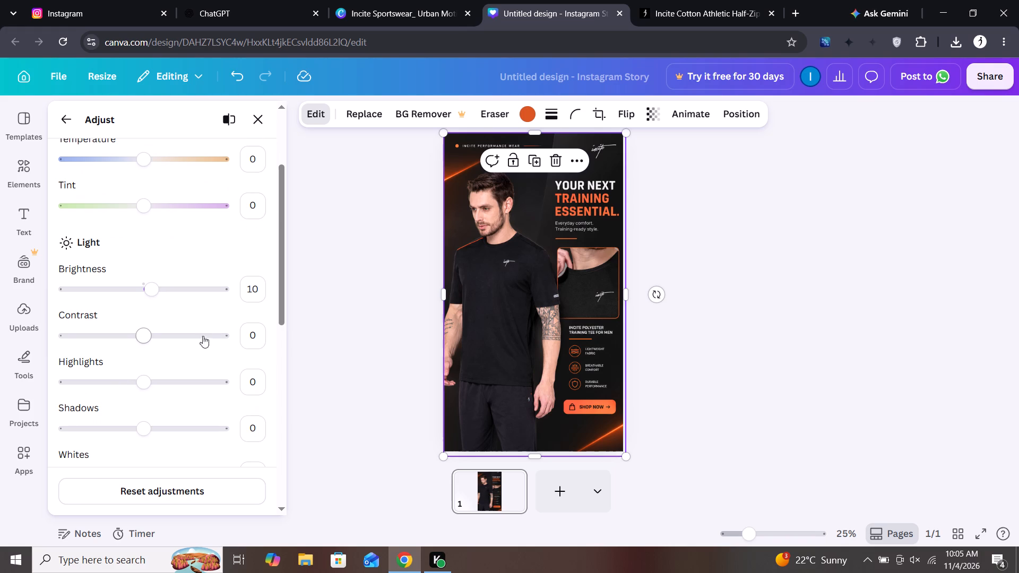
left_click(151, 338)
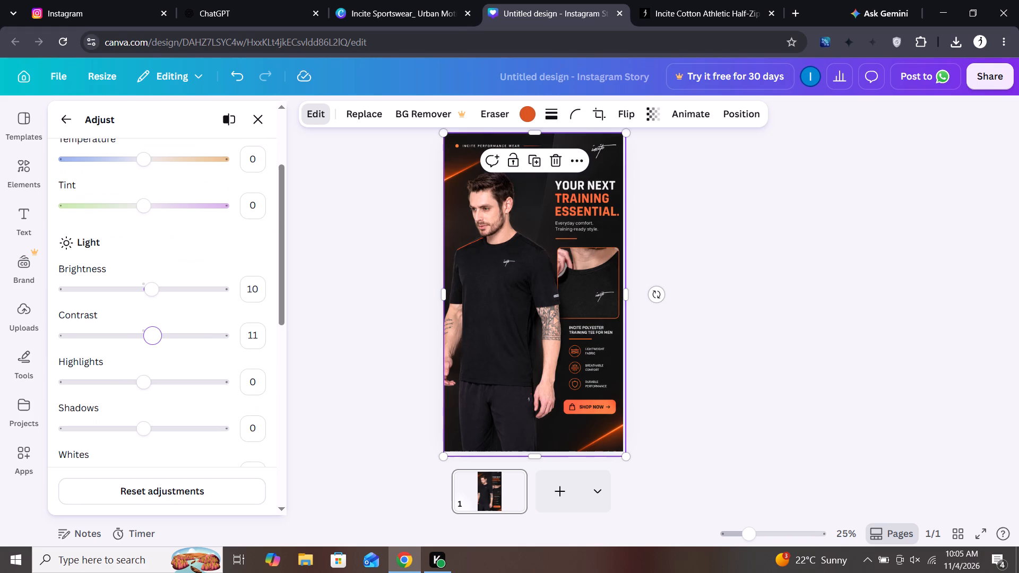
left_click(144, 341)
left_click(146, 341)
scroll(183, 355, "down", 2)
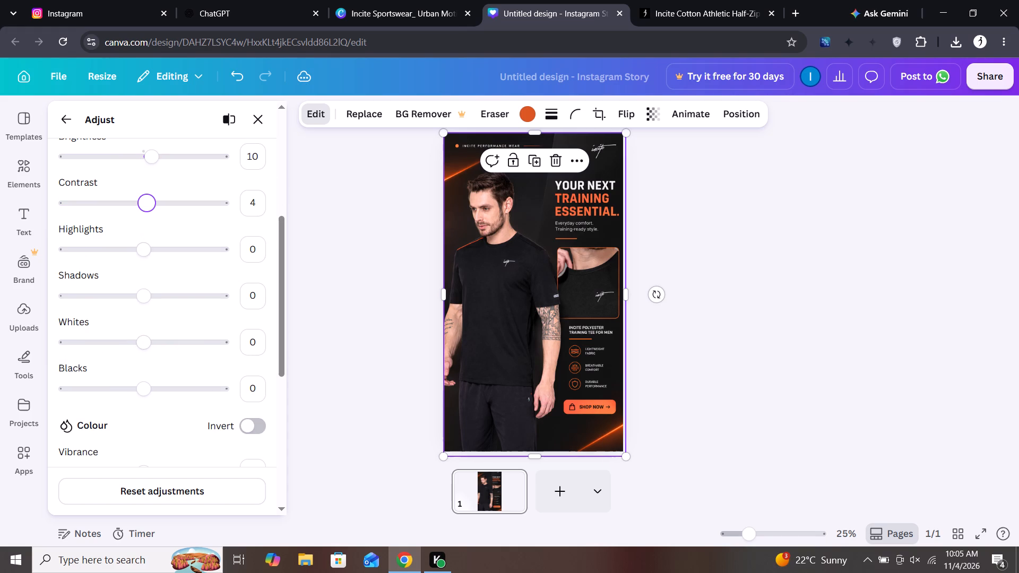
left_click(153, 251)
left_click(131, 253)
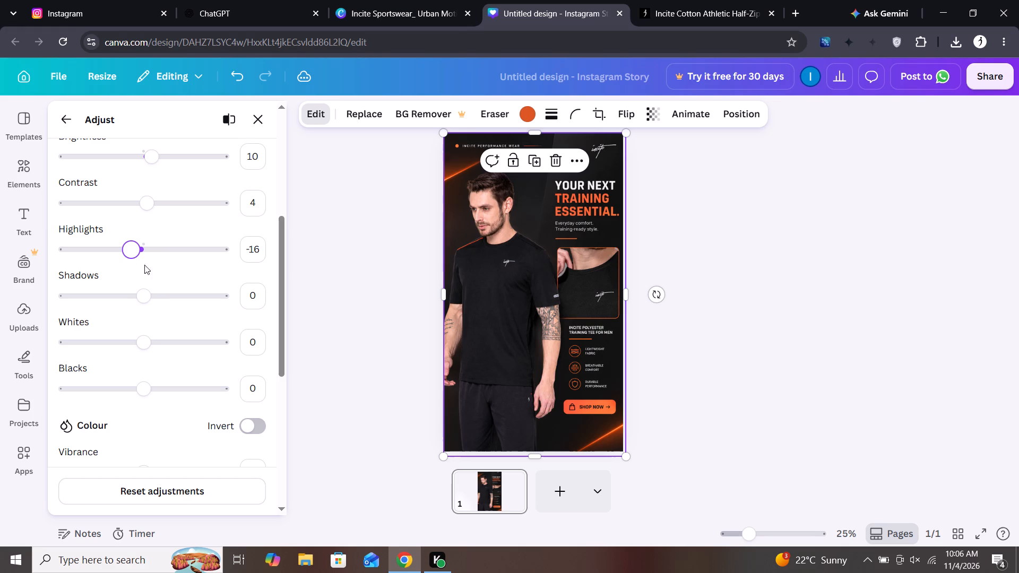
left_click(246, 322)
Set the image's vibrance to -9, then close the image adjustments and deselect the image.
scroll(246, 322, "down", 3)
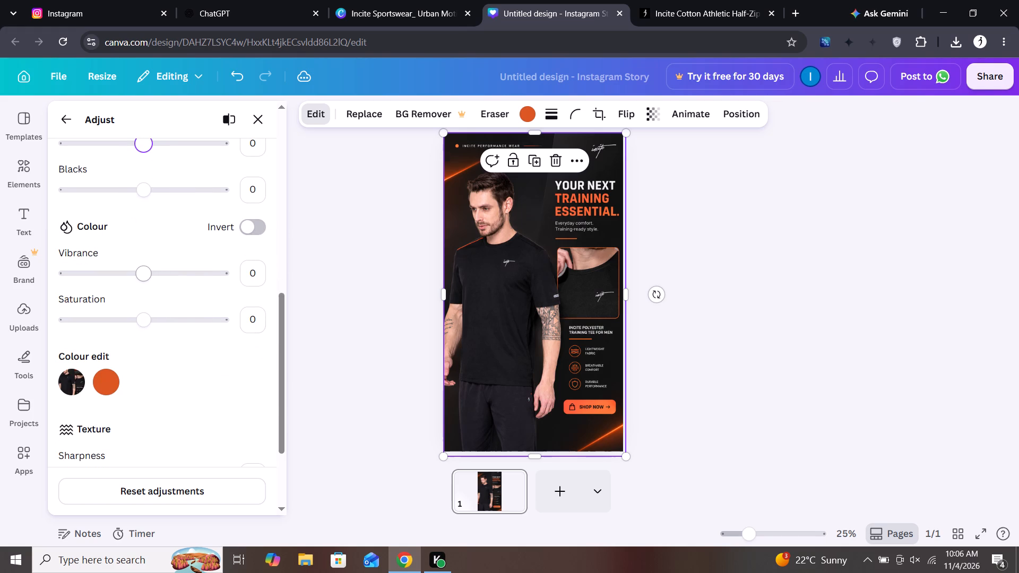
left_click(156, 275)
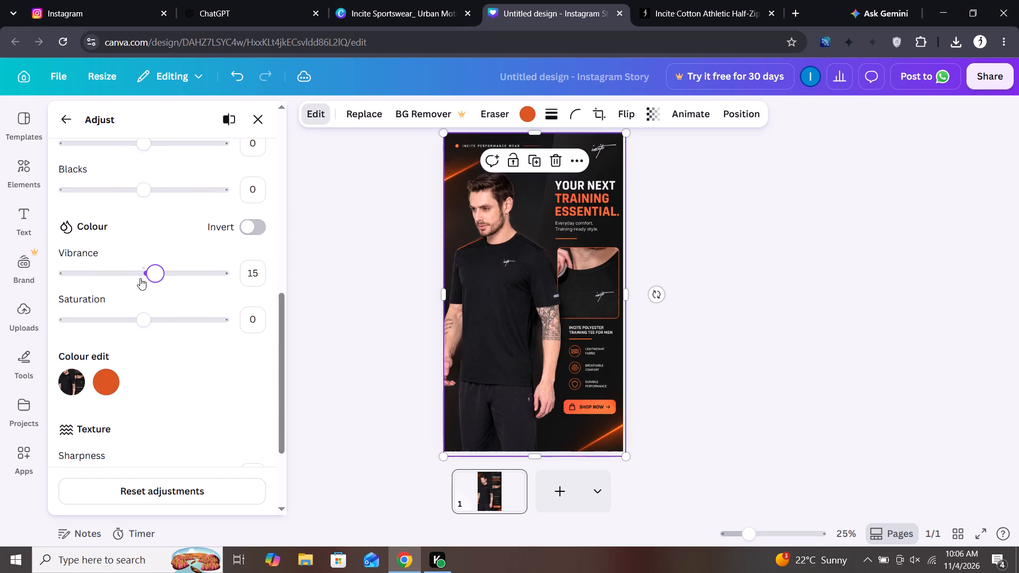
left_click(140, 278)
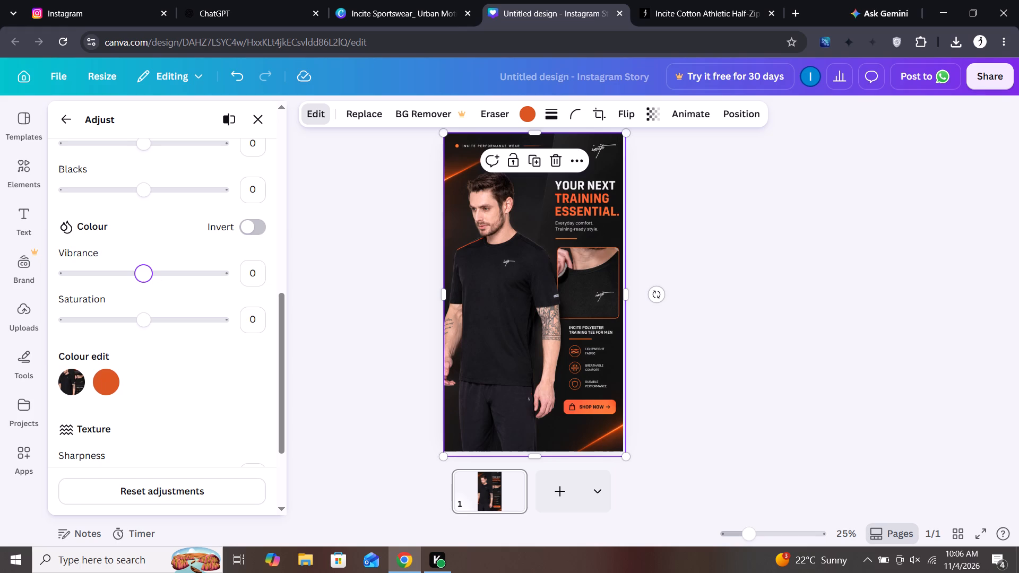
left_click(136, 279)
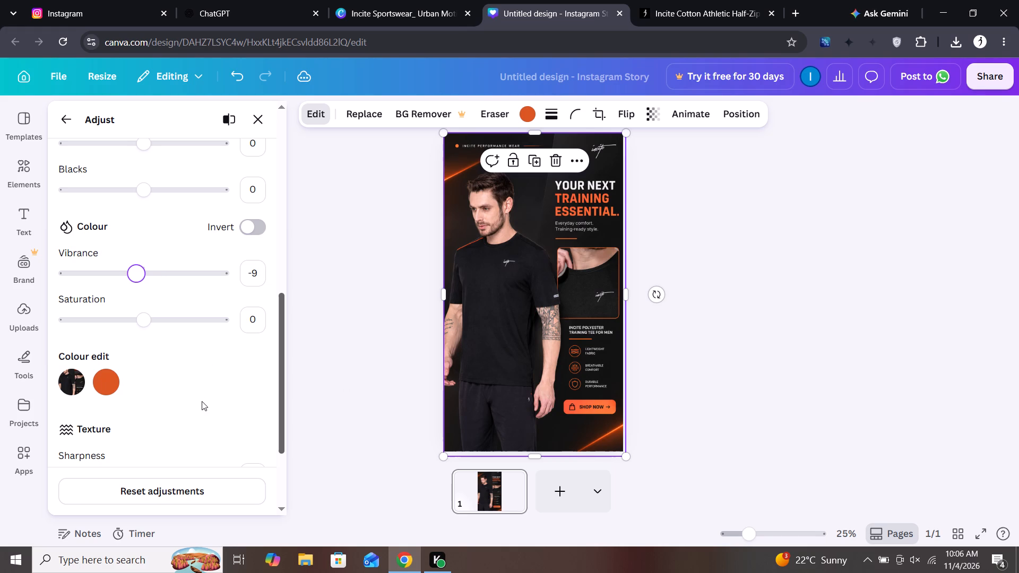
scroll(197, 392, "down", 4)
left_click(335, 336)
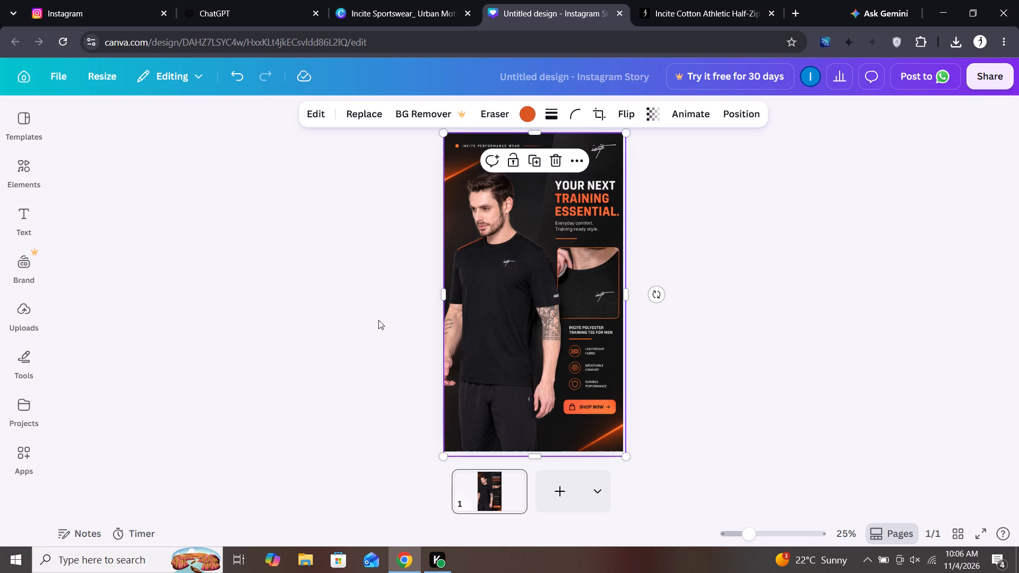
left_click(681, 232)
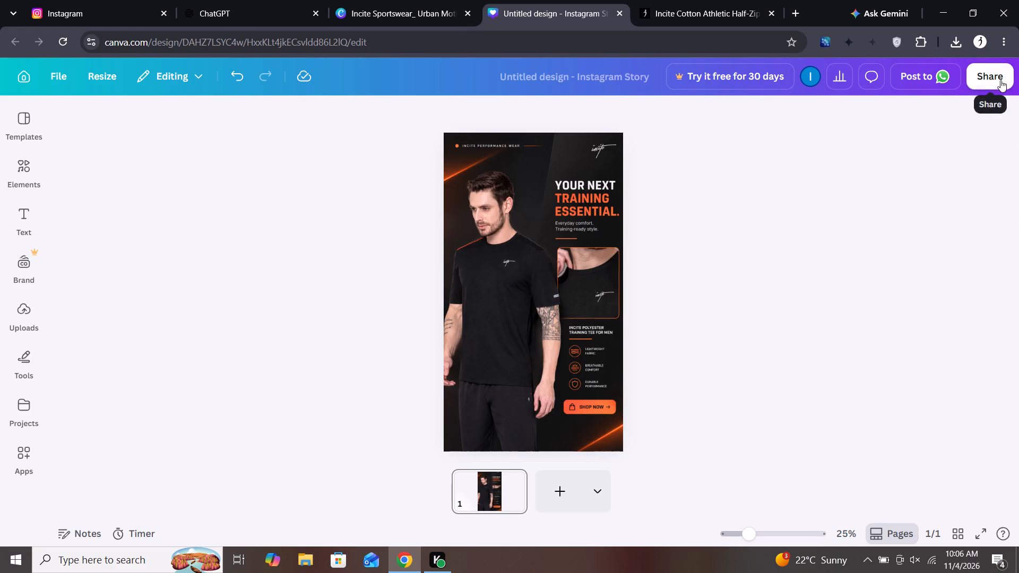
Download the training tee story design as a PNG.
left_click(1000, 80)
left_click(775, 395)
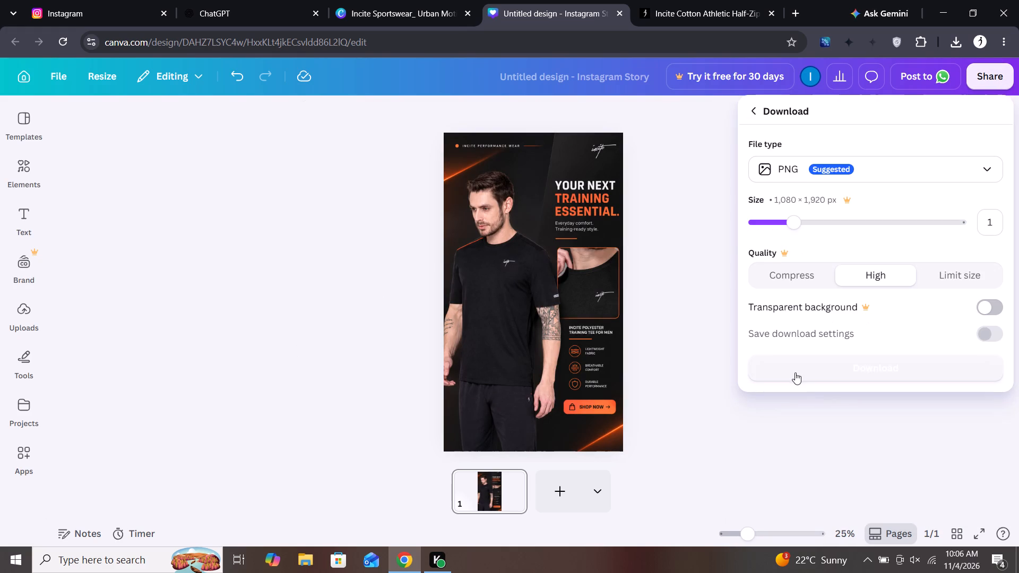
left_click(795, 372)
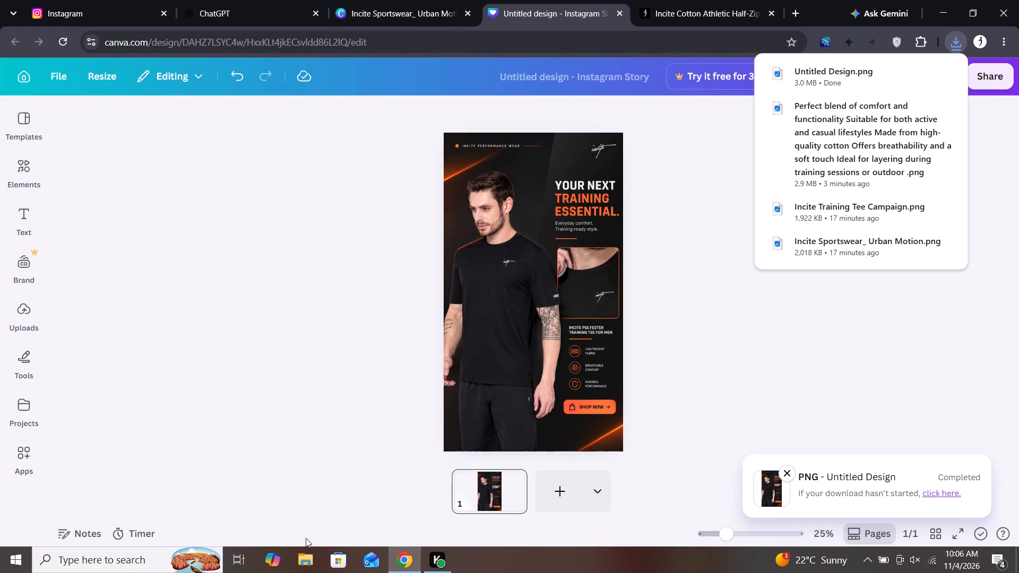
In File Explorer's Downloads folder, delete the Incite Training Tee Campaign and Incite Sportswear_ Urban Motion images.
left_click(304, 557)
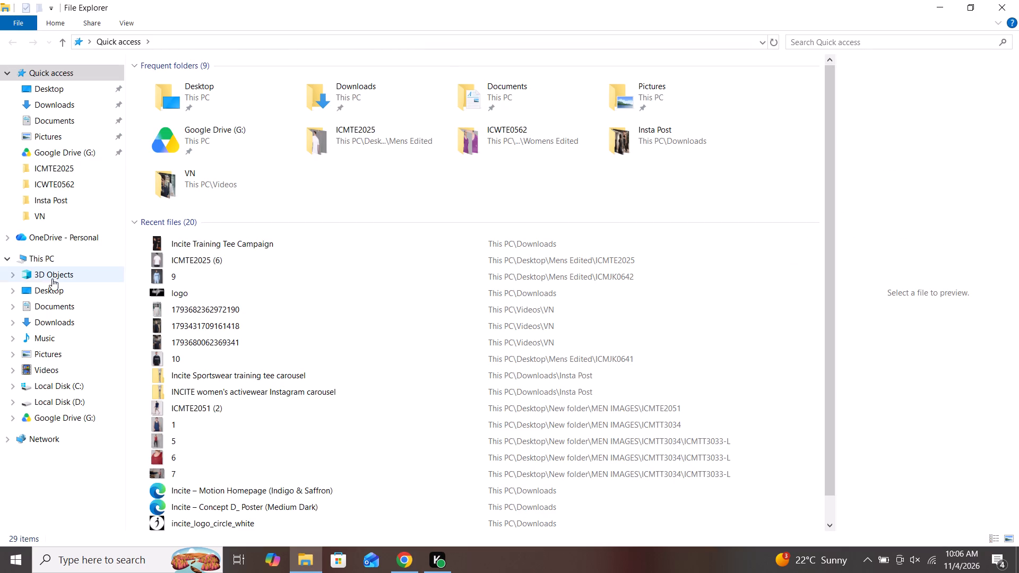
left_click(42, 96)
left_click(43, 104)
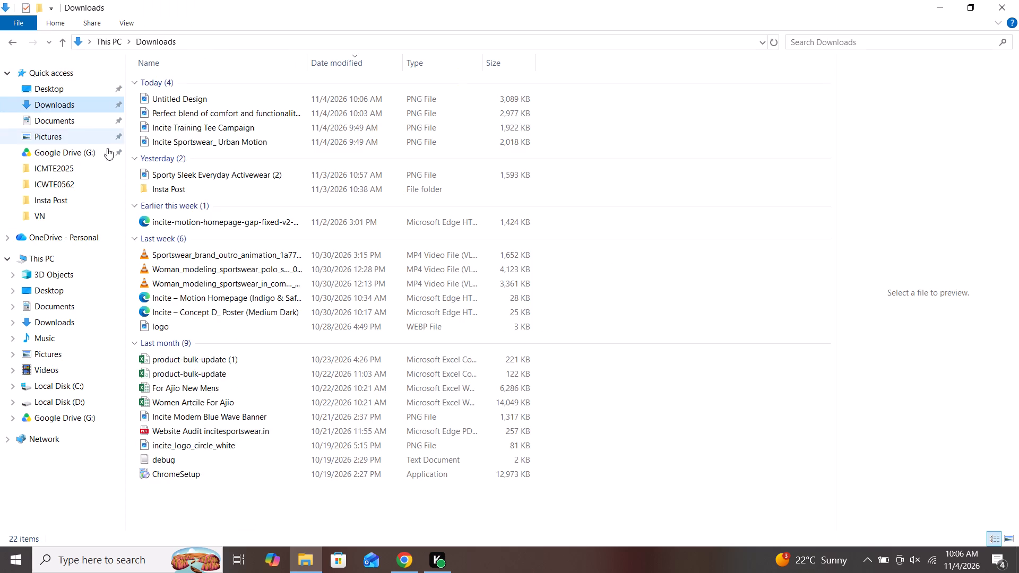
left_click(222, 100)
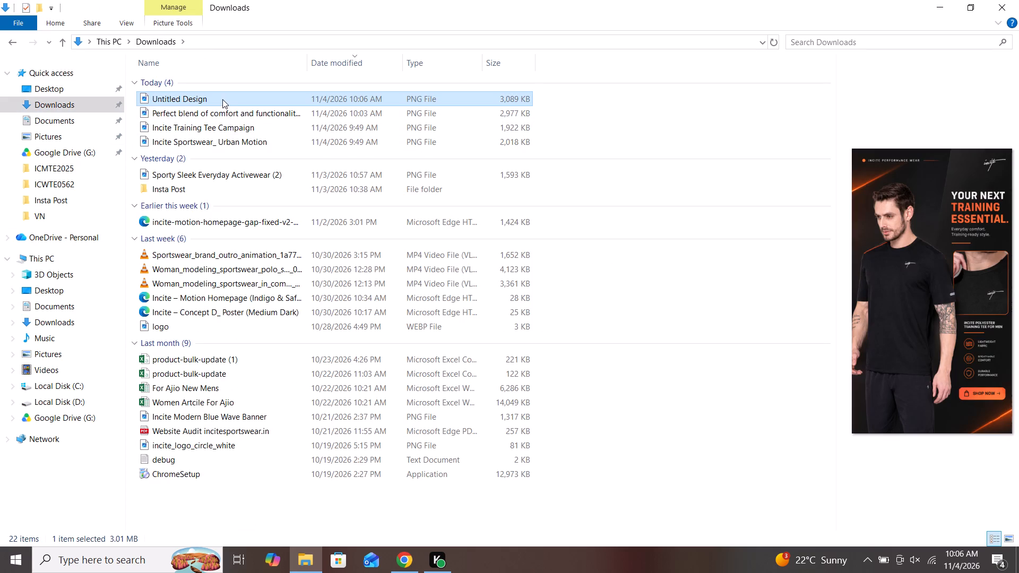
left_click(224, 117)
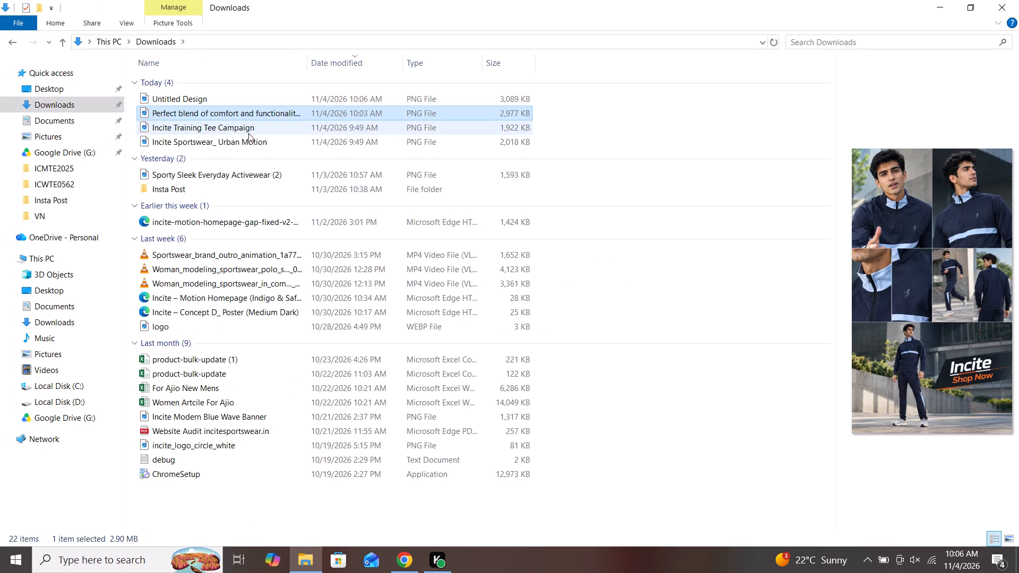
left_click_drag(552, 127, 434, 142)
right_click(431, 142)
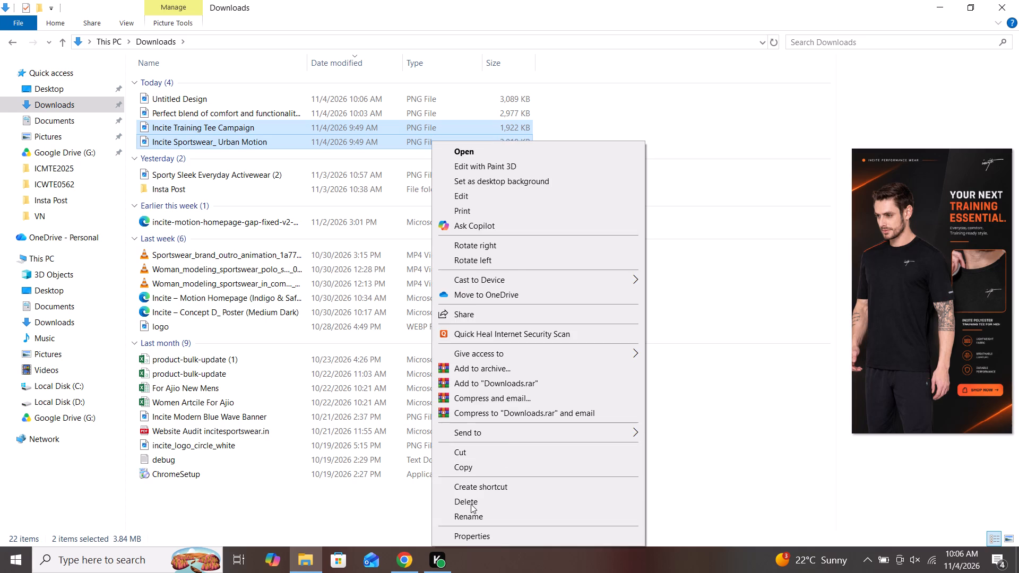
left_click(471, 504)
Preview the Sporty Sleek Everyday Activewear (2) and Untitled Design images.
left_click(297, 149)
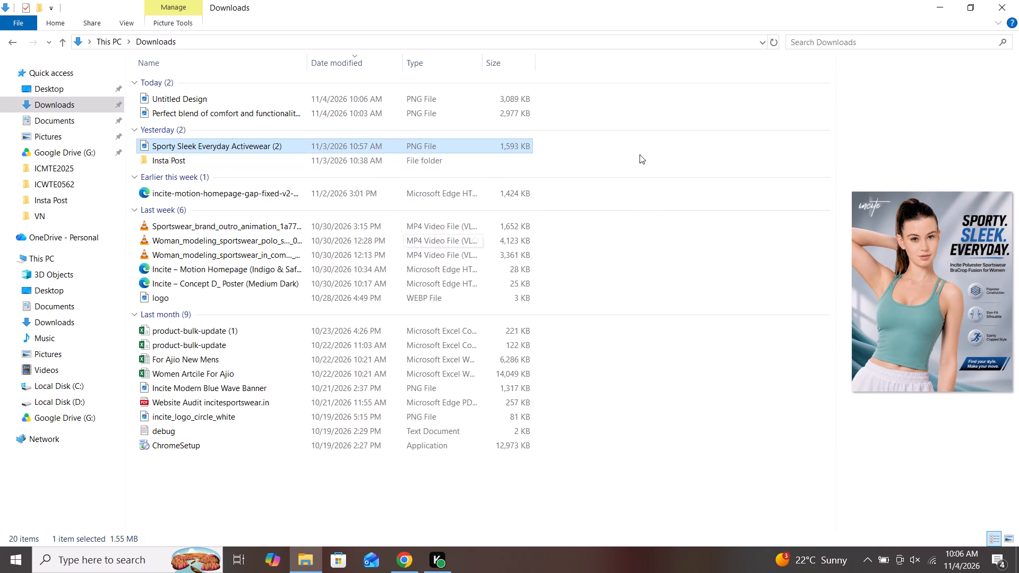
left_click(666, 388)
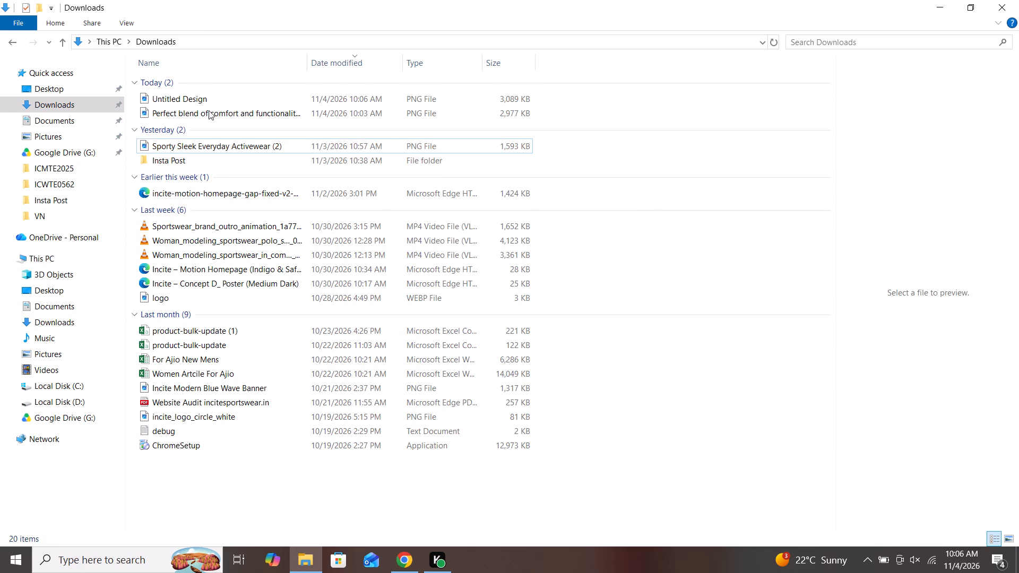
left_click(206, 102)
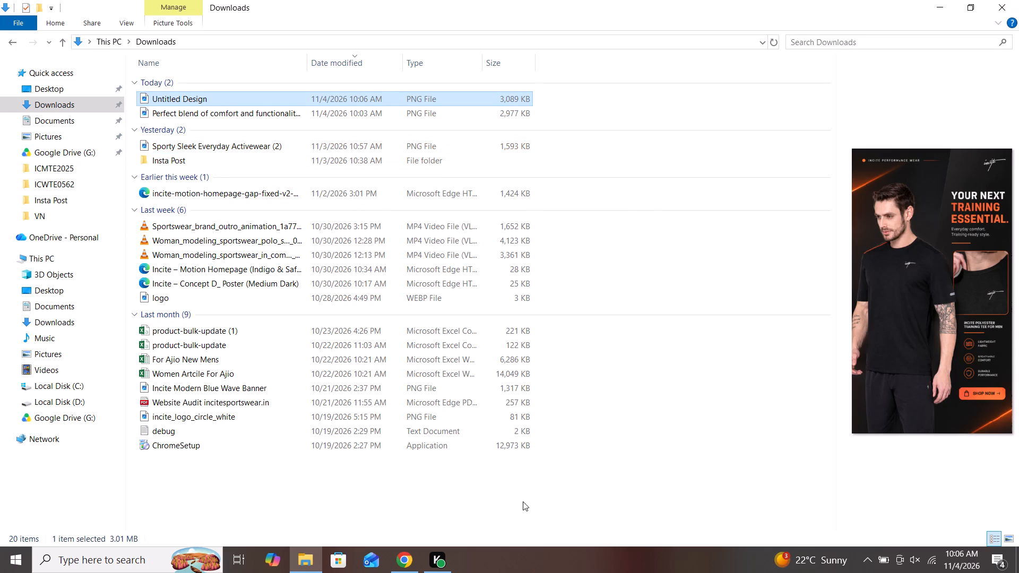
Switch to Instagram and examine the create options, the incitesportswear profile and its profile photo options, leaving the photo as it is.
left_click(412, 562)
left_click(84, 0)
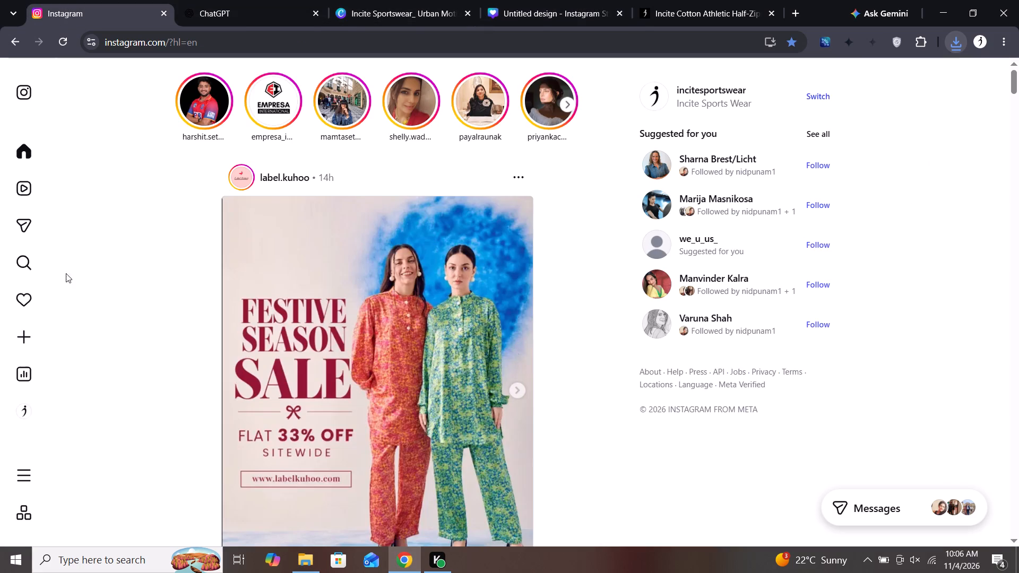
left_click(24, 338)
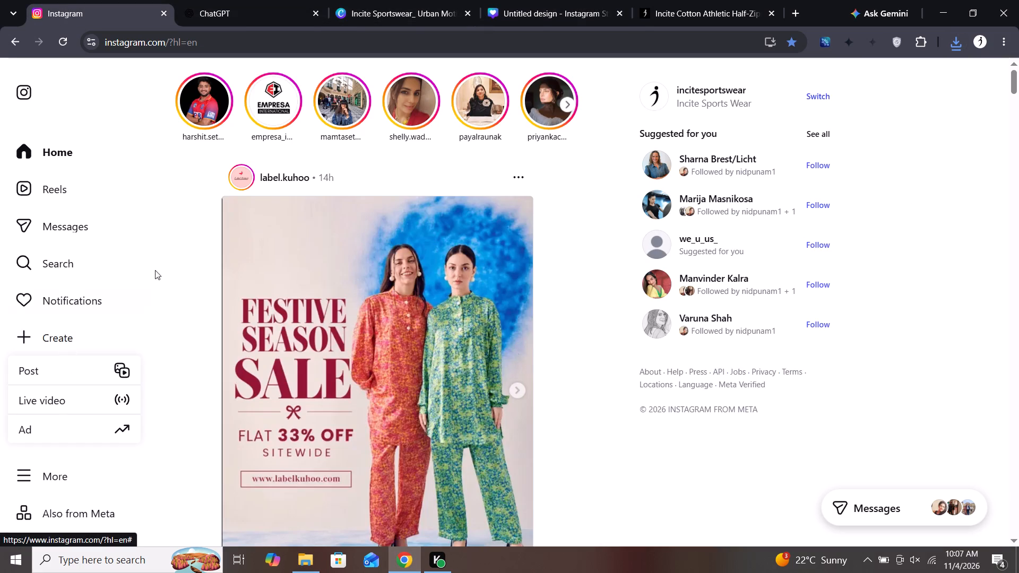
left_click(156, 227)
left_click(730, 93)
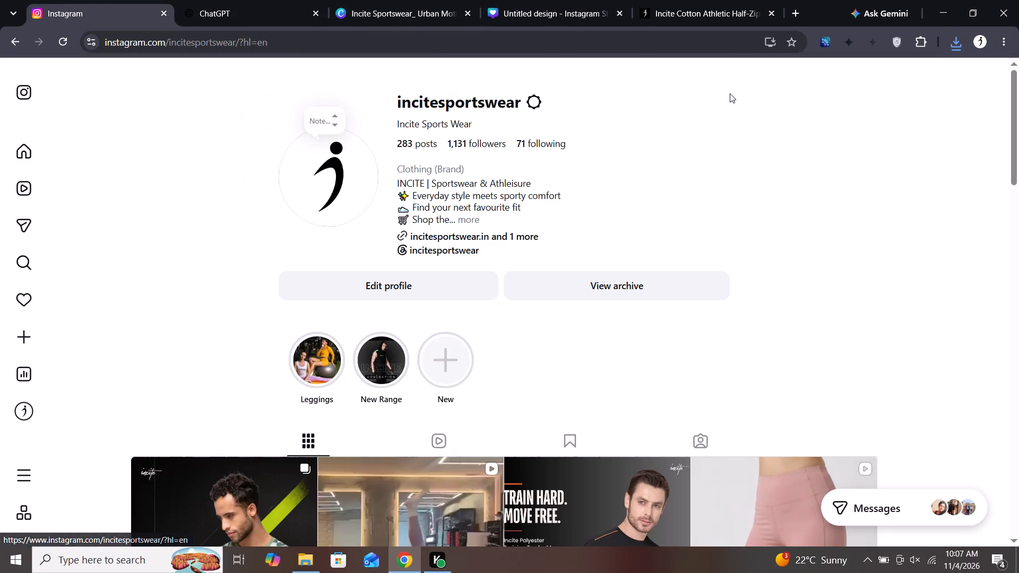
left_click(303, 162)
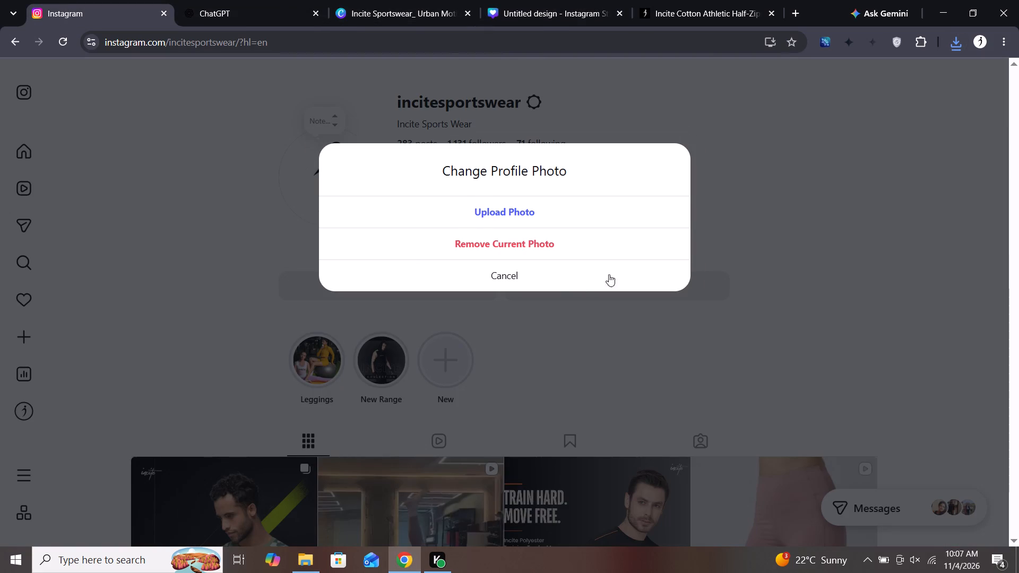
left_click(515, 262)
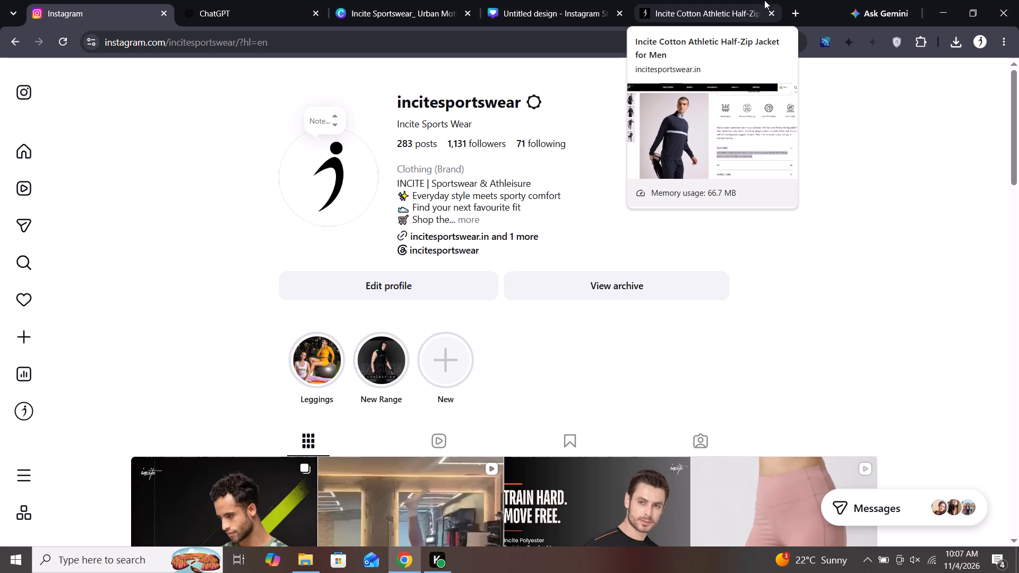
Open WhatsApp in a new browser tab.
left_click(802, 11)
left_click(241, 77)
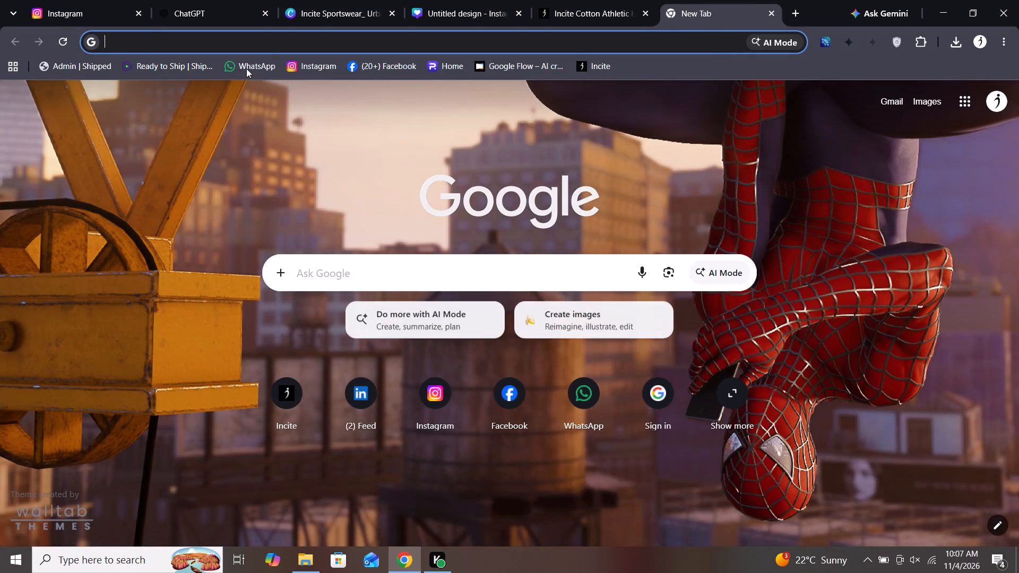
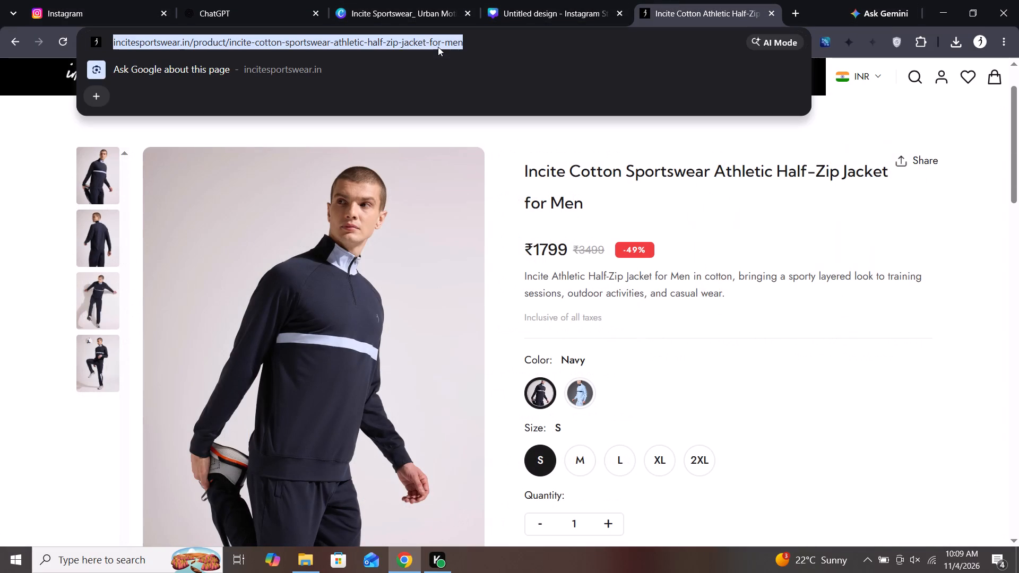
Copy the web address of the Incite Cotton Sportswear Athletic Half-Zip Jacket for Men product page.
key("ctrl+c")
key("ctrl+c")
key("ctrl+c")
left_click(750, 372)
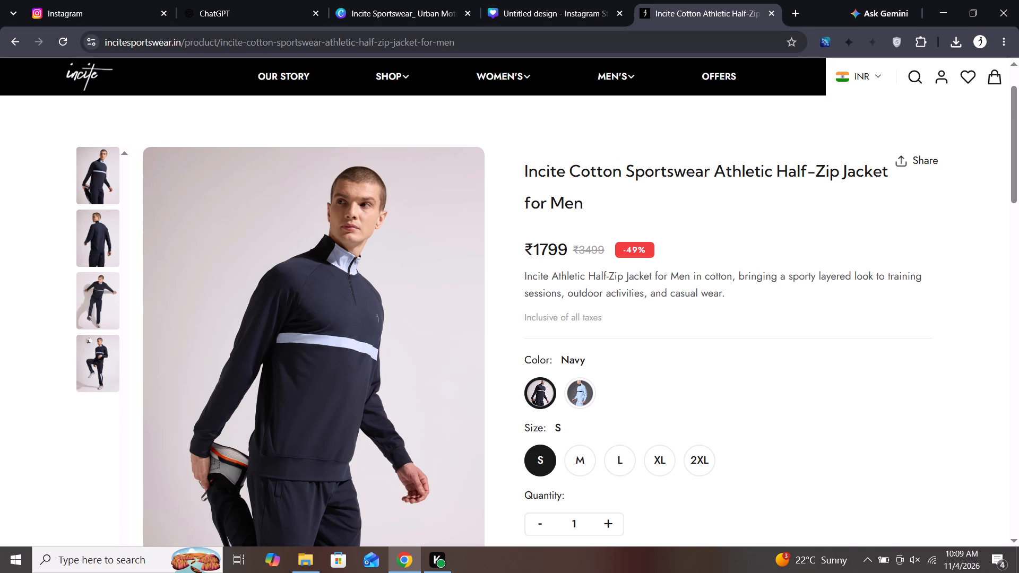
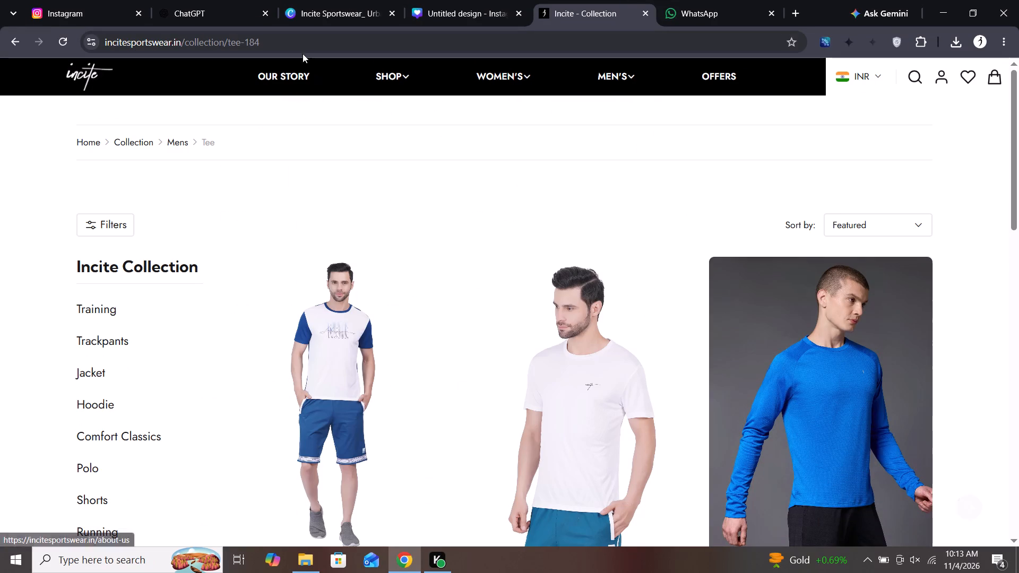
Select the full web address of the Incite men's tee collection page.
left_click(284, 45)
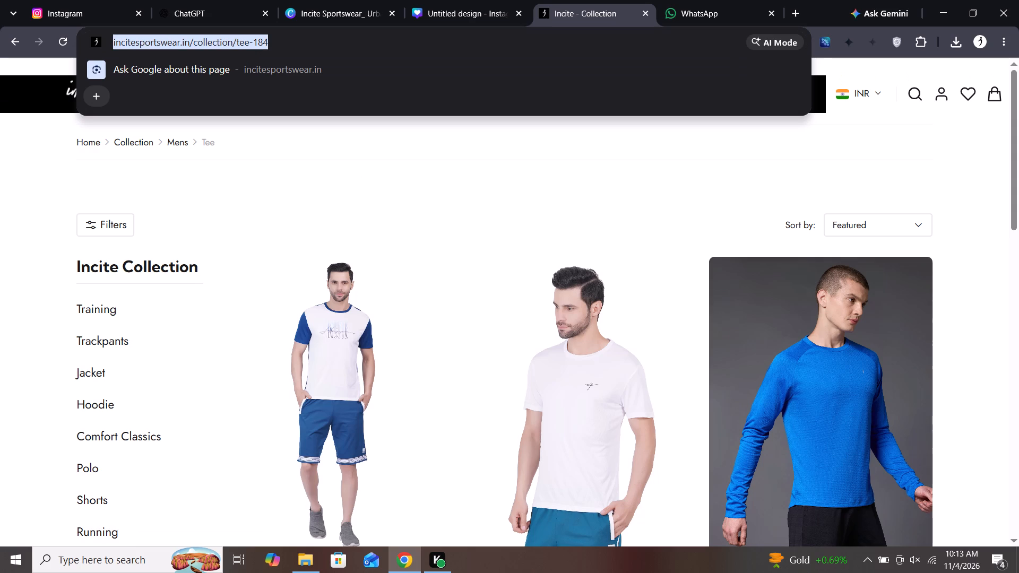
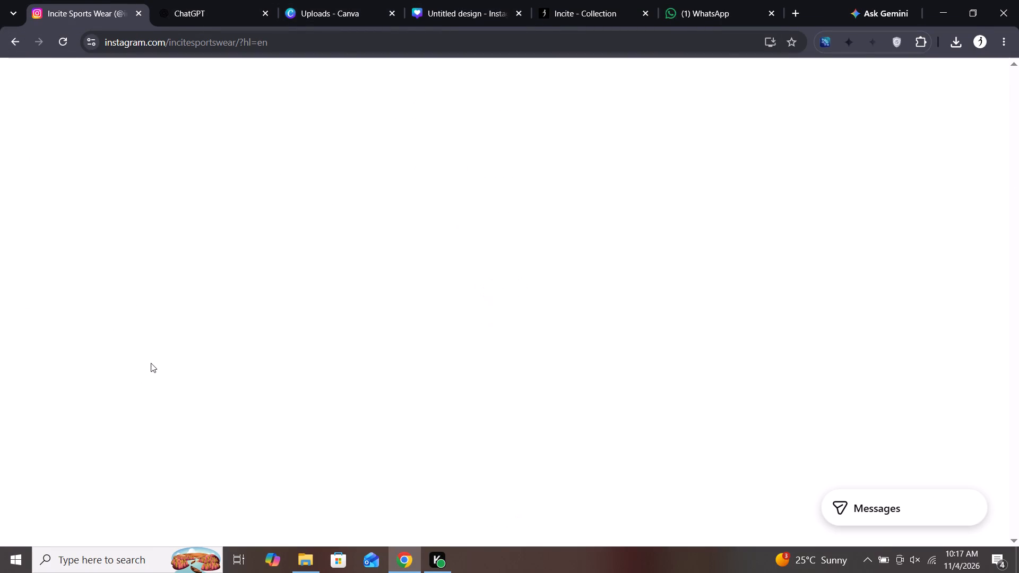
View the published incitesportswear story from the Instagram profile with its sound turned on.
left_click(343, 192)
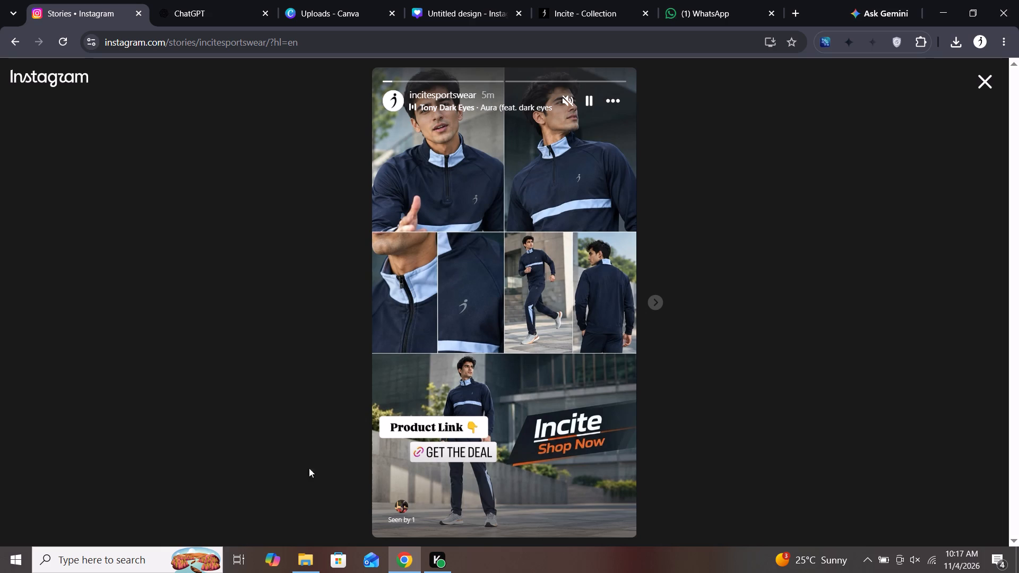
left_click(568, 104)
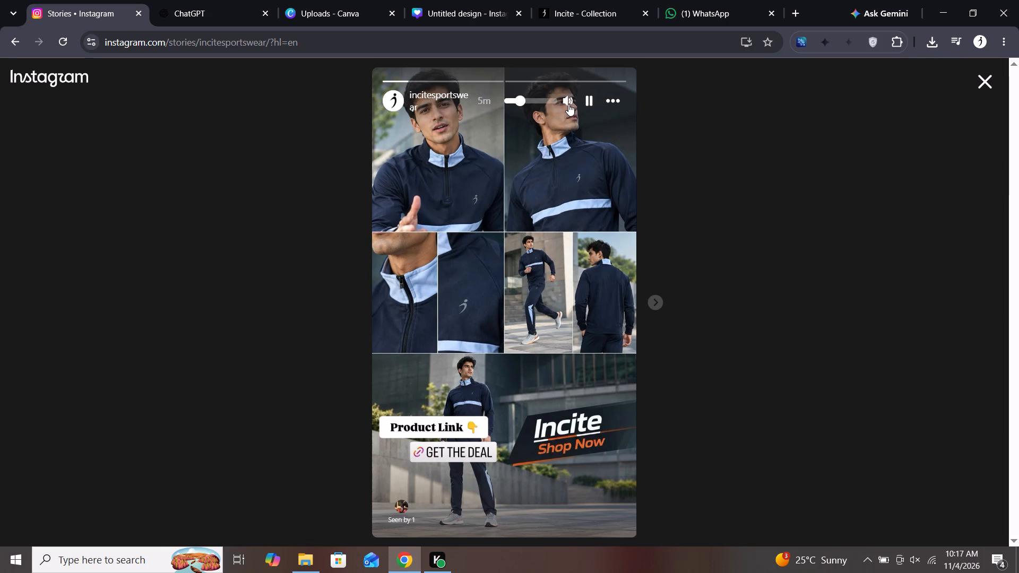
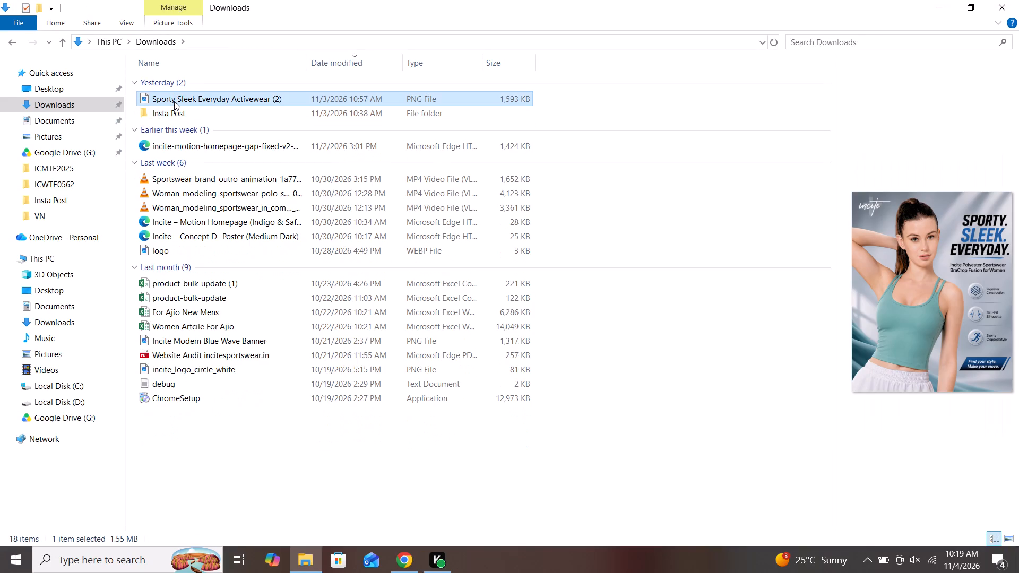
Move the image "Sporty Sleek Everyday Activewear (2)" from Downloads into the Insta Post folder, then go back up to Downloads.
key("ctrl+x")
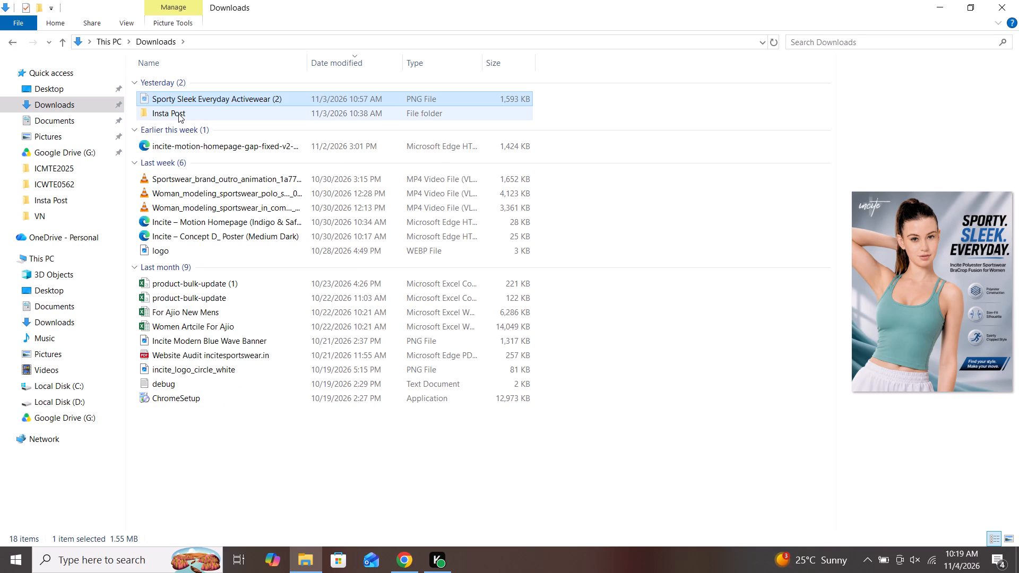
double_click(178, 114)
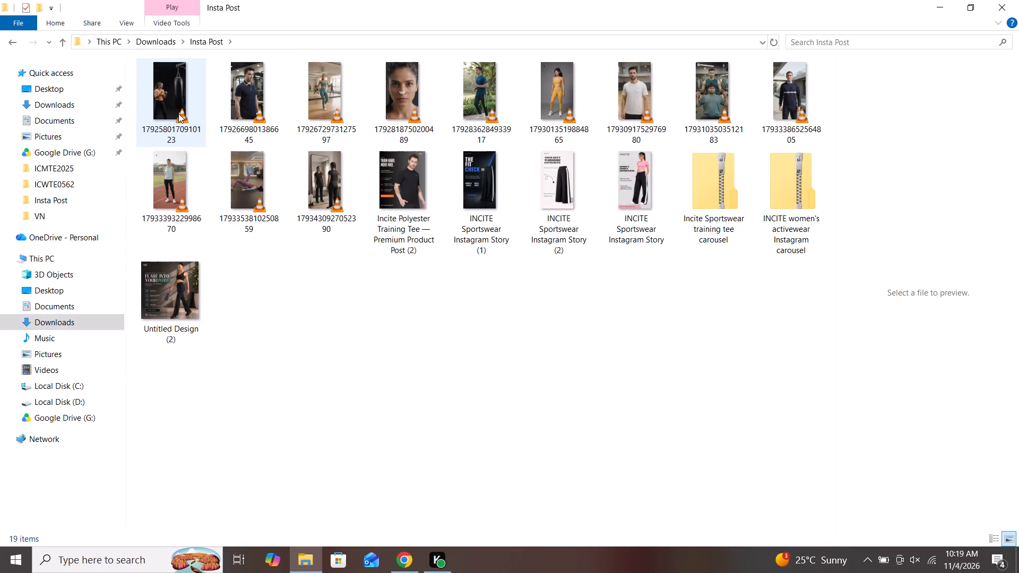
left_click(335, 384)
key("ctrl+v")
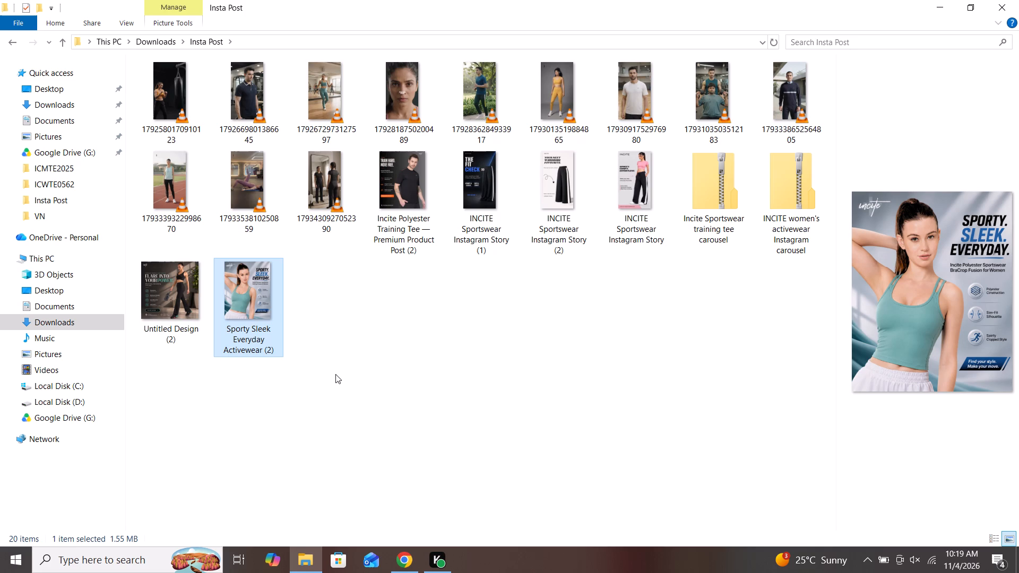
left_click(63, 40)
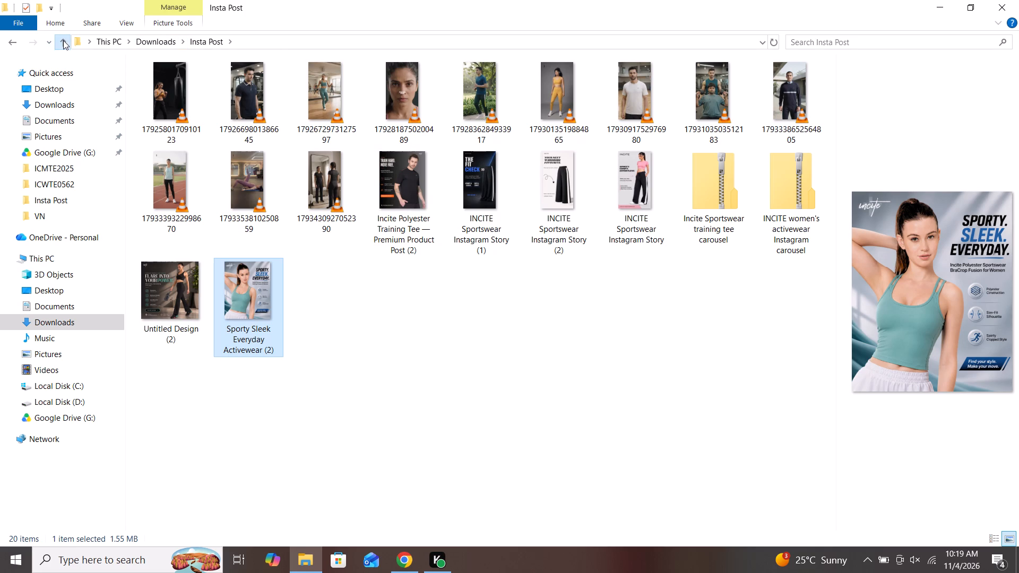